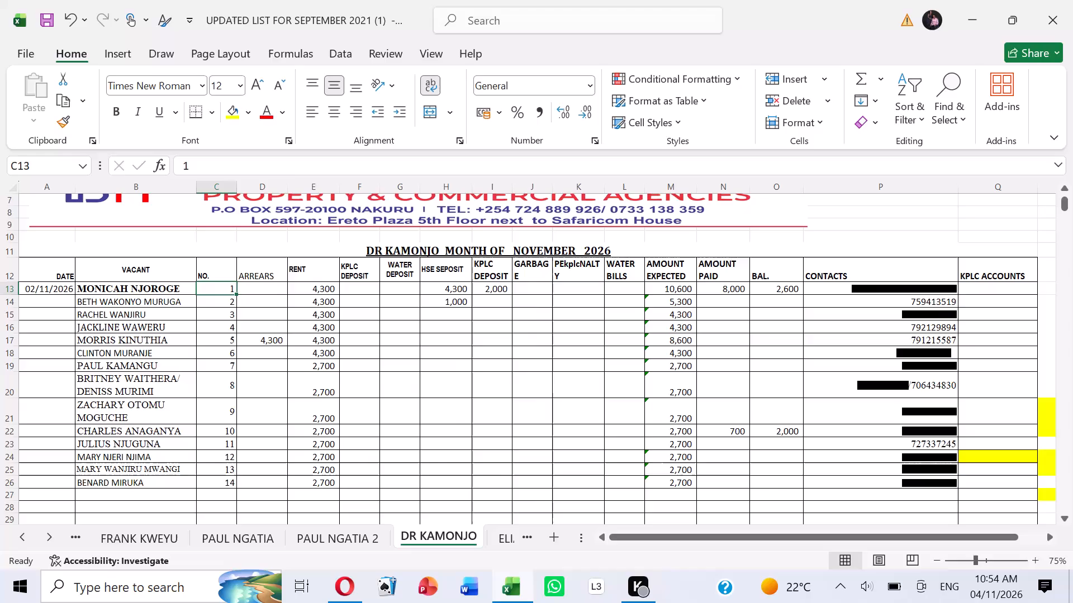
Save the workbook UPDATED LIST FOR SEPTEMBER 2021 (1).
left_click(46, 24)
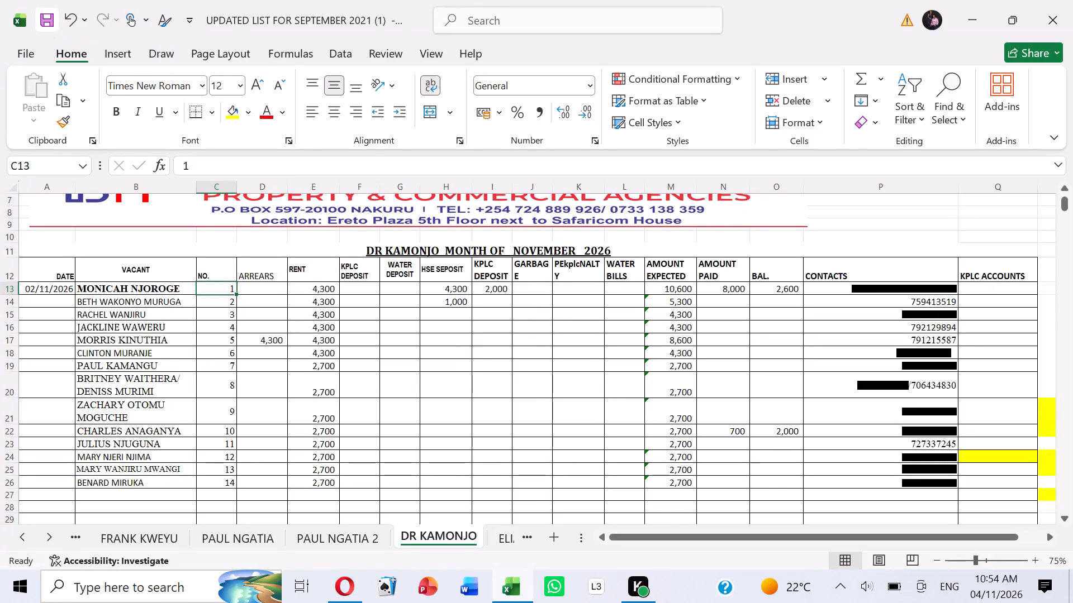
left_click(46, 24)
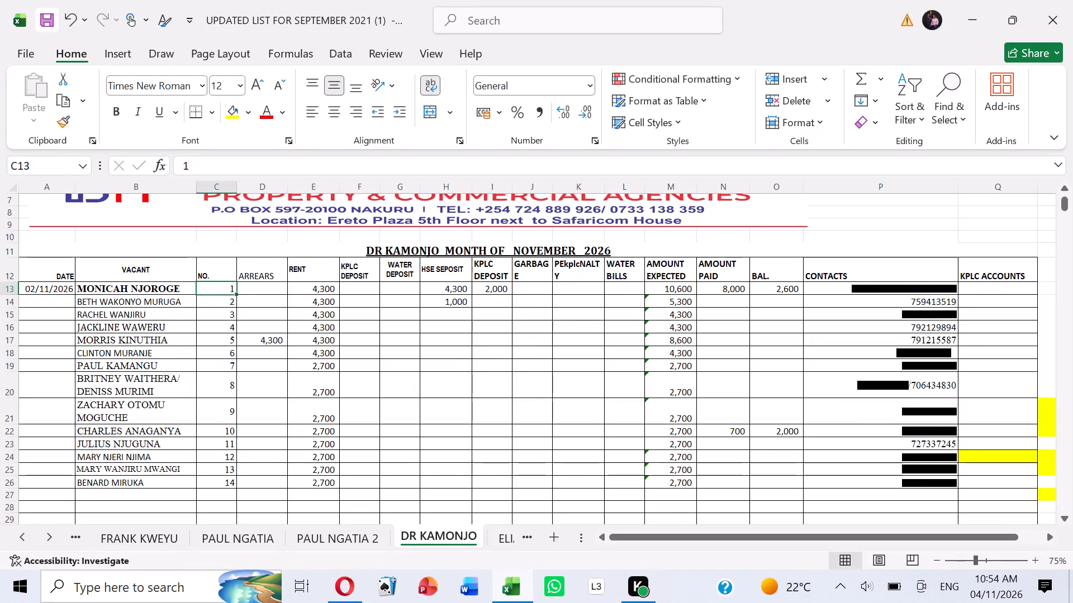
scroll(234, 455, "down", 1)
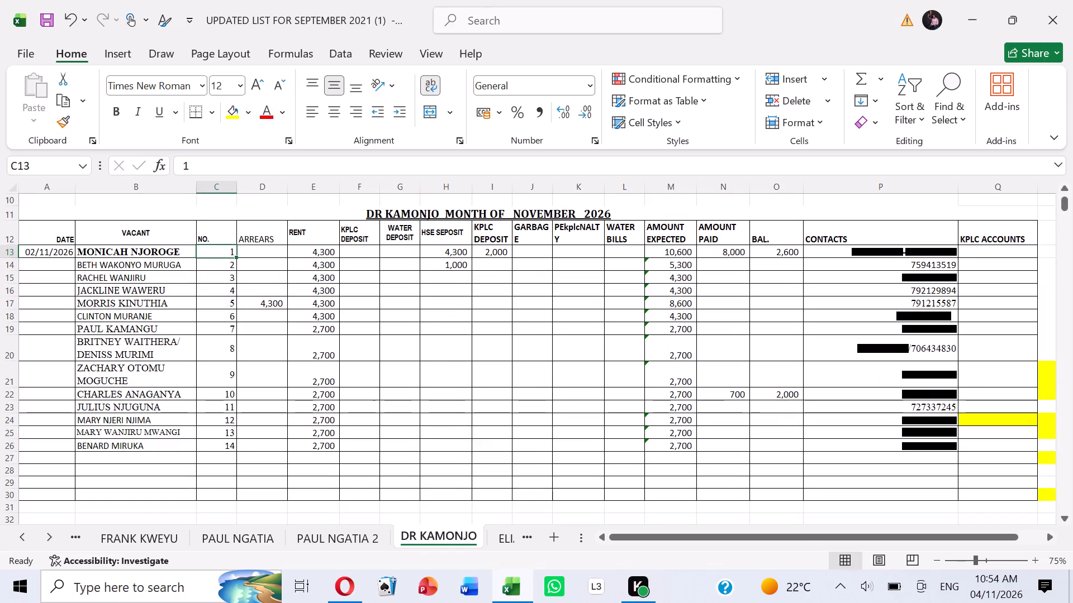
left_click(317, 469)
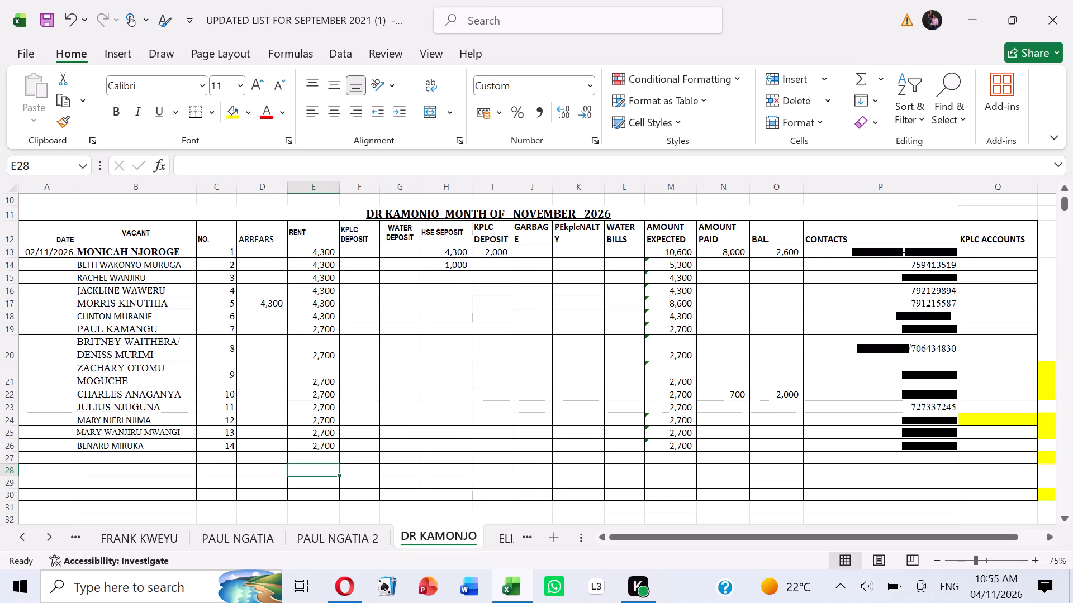
left_click(45, 22)
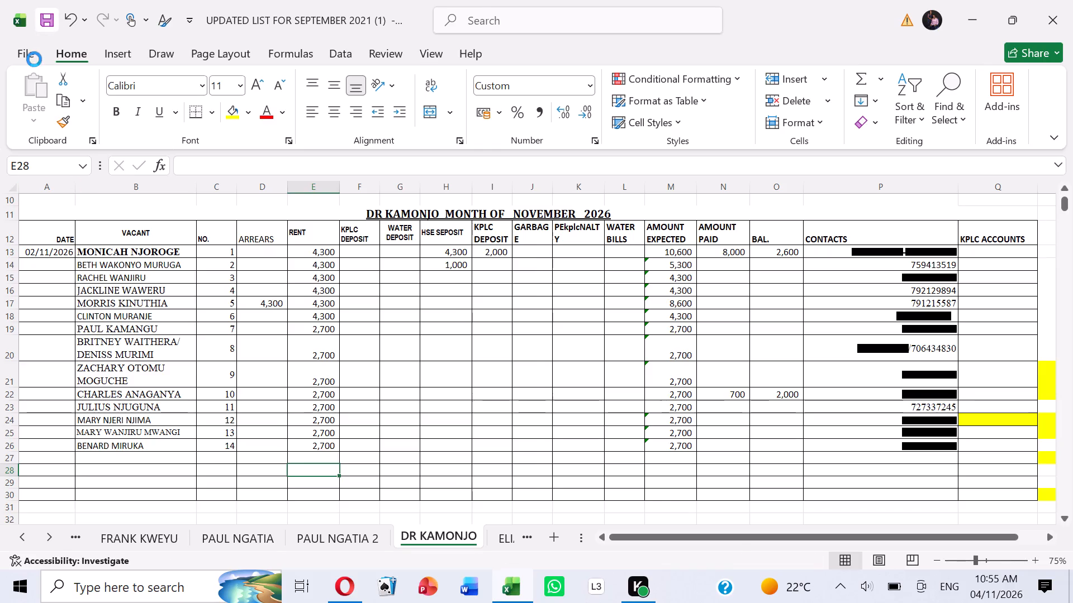
Open the workbook STATEMENTS FOR LANDLORDS NOVEMBER from the recently used files.
left_click(32, 59)
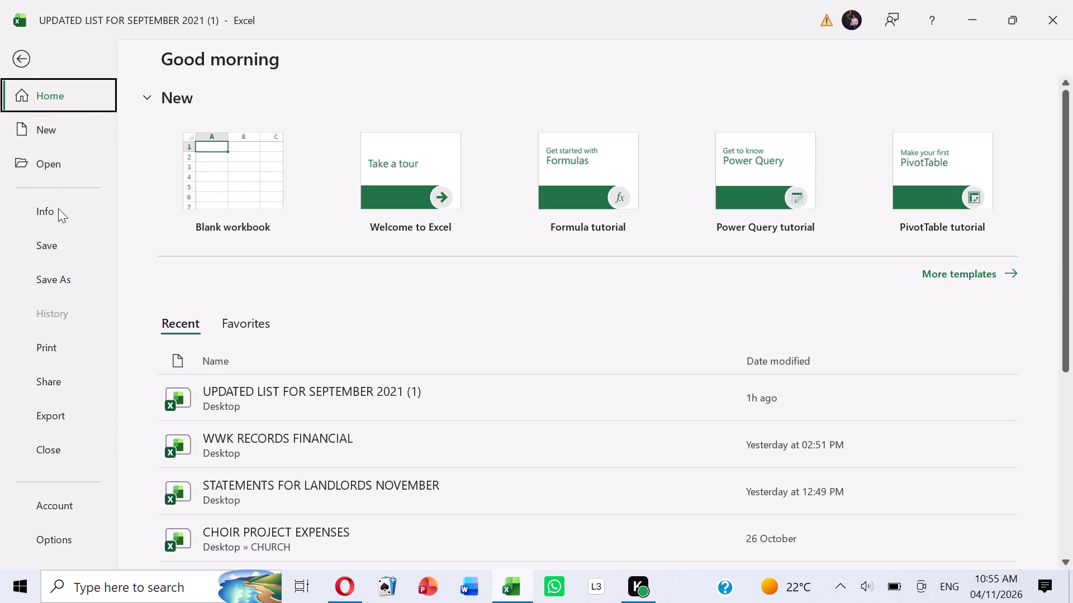
left_click(61, 164)
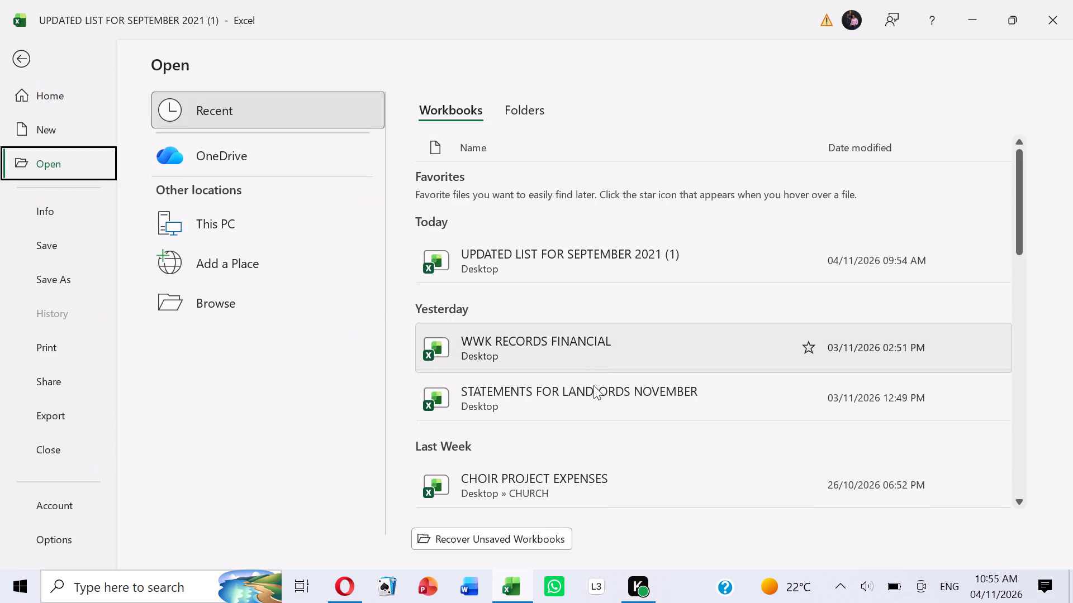
left_click(595, 391)
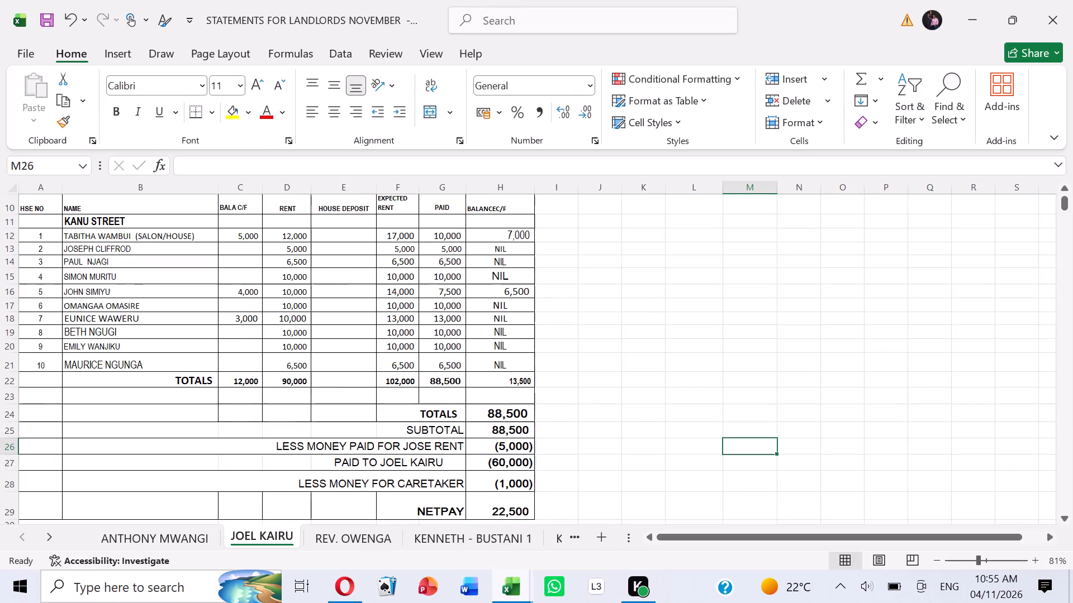
Examine the October 2026 Kanu Street statement, and the one on the first sheet covering Lanet and Mwariki down to its net pay.
left_click(712, 327)
scroll(362, 389, "up", 8)
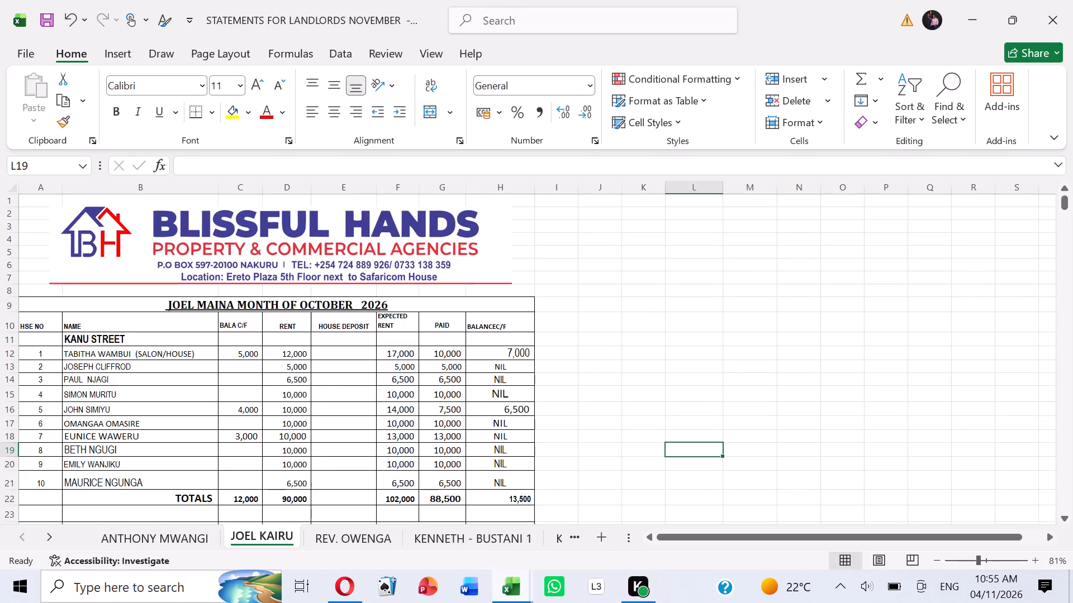
scroll(334, 498, "down", 1)
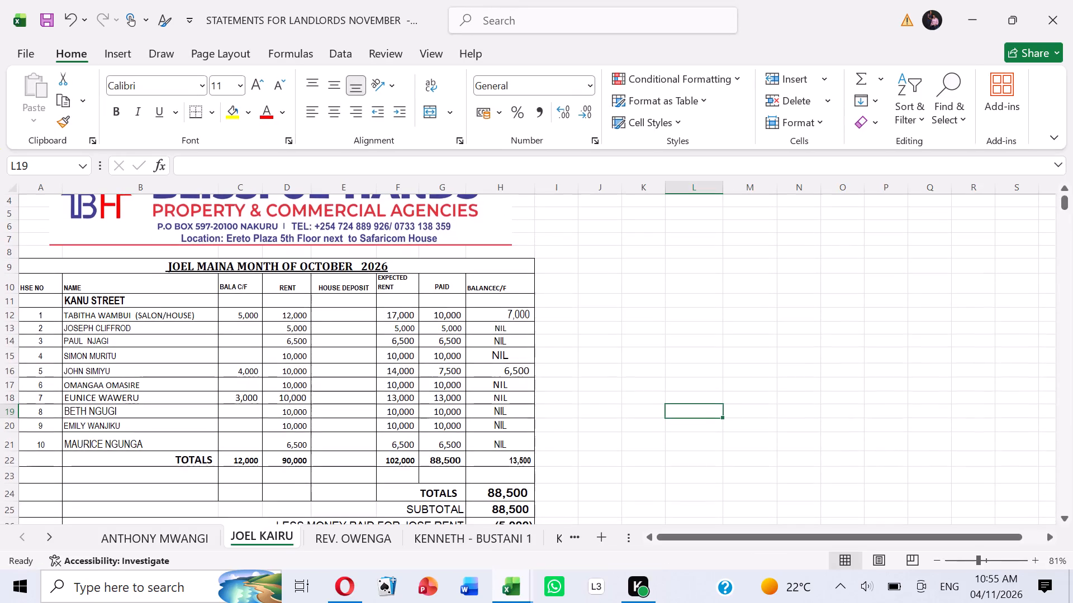
left_click(188, 540)
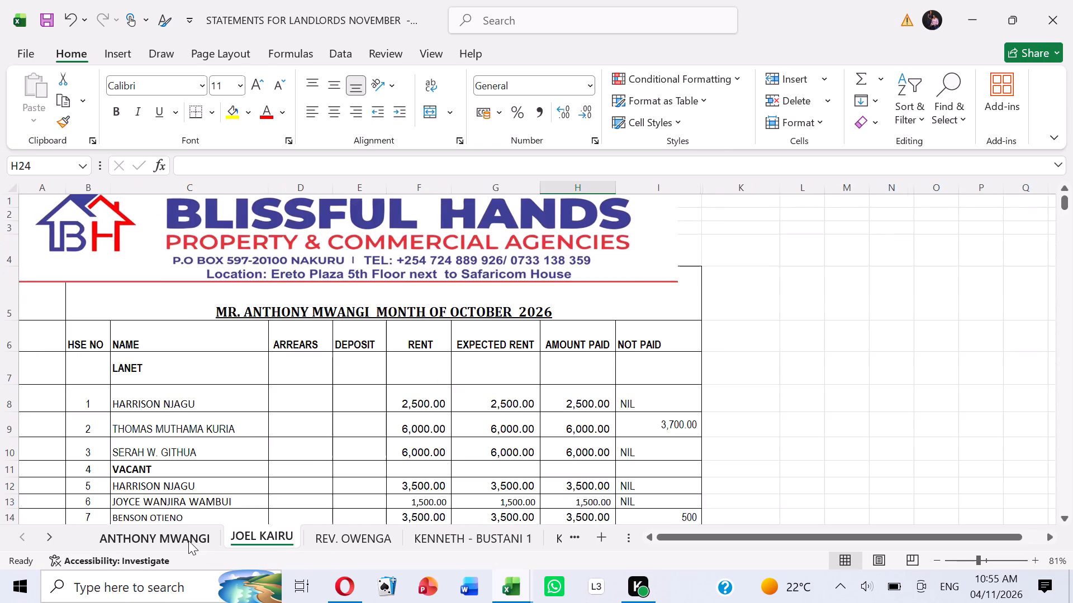
scroll(307, 460, "down", 9)
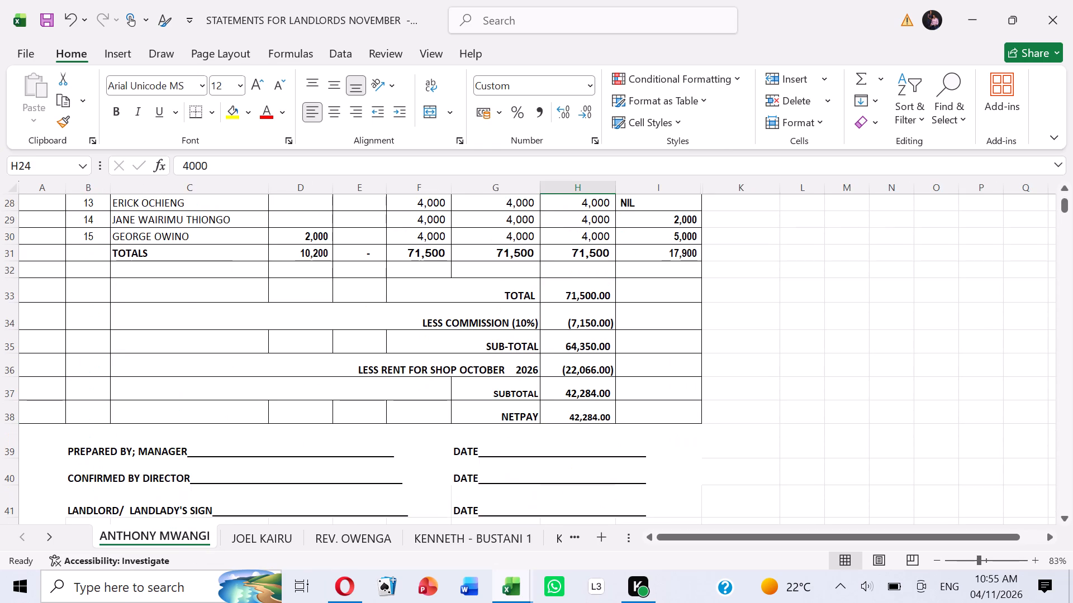
scroll(312, 456, "up", 6)
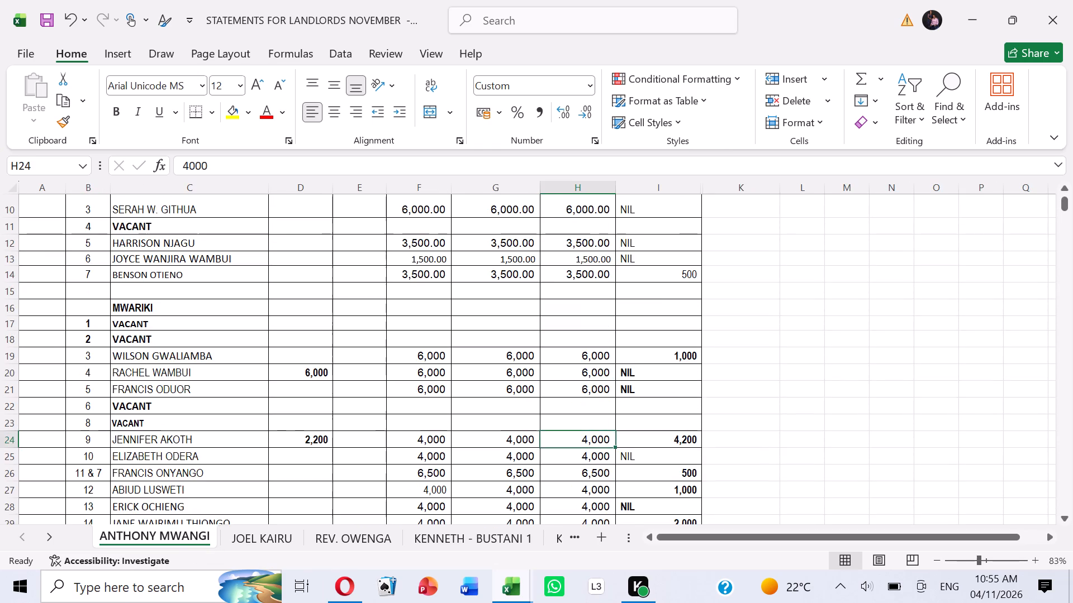
scroll(312, 456, "up", 3)
scroll(86, 226, "up", 3)
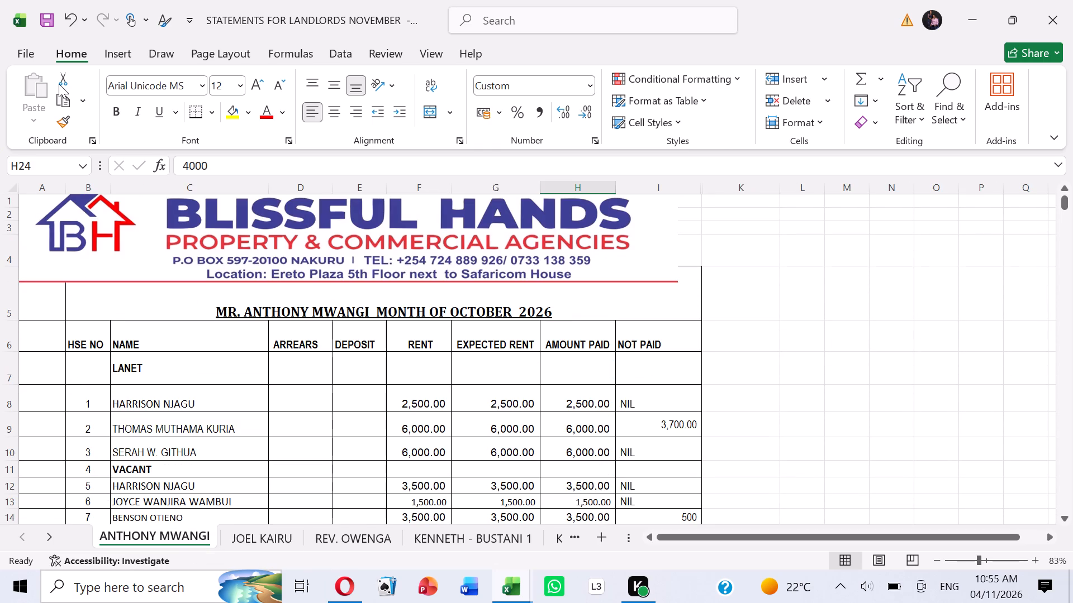
Check the print preview of the Lanet and Mwariki statement and return to the sheet.
left_click(24, 51)
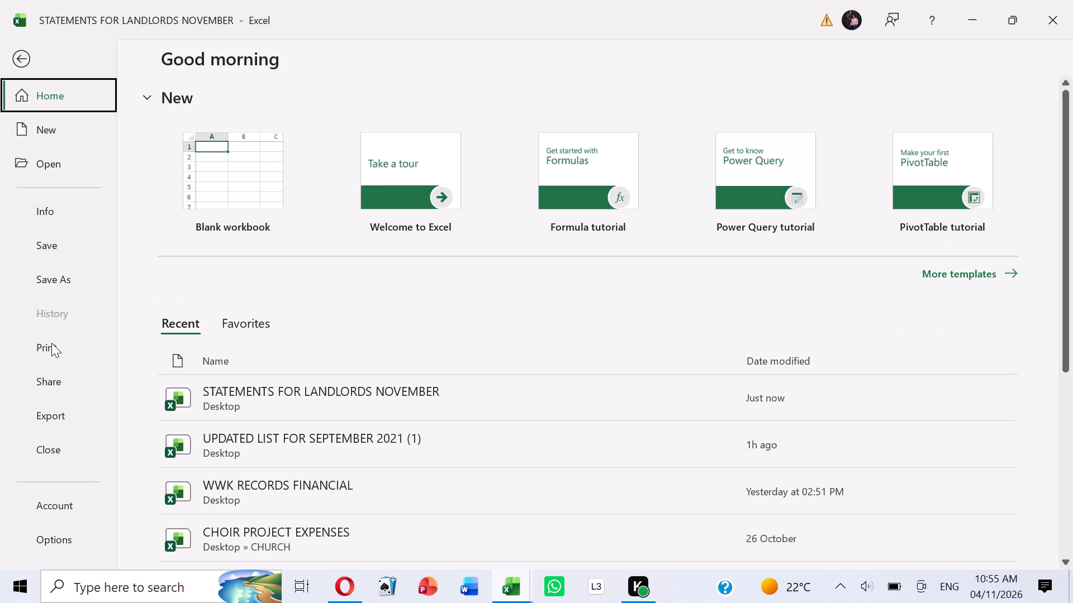
left_click(51, 344)
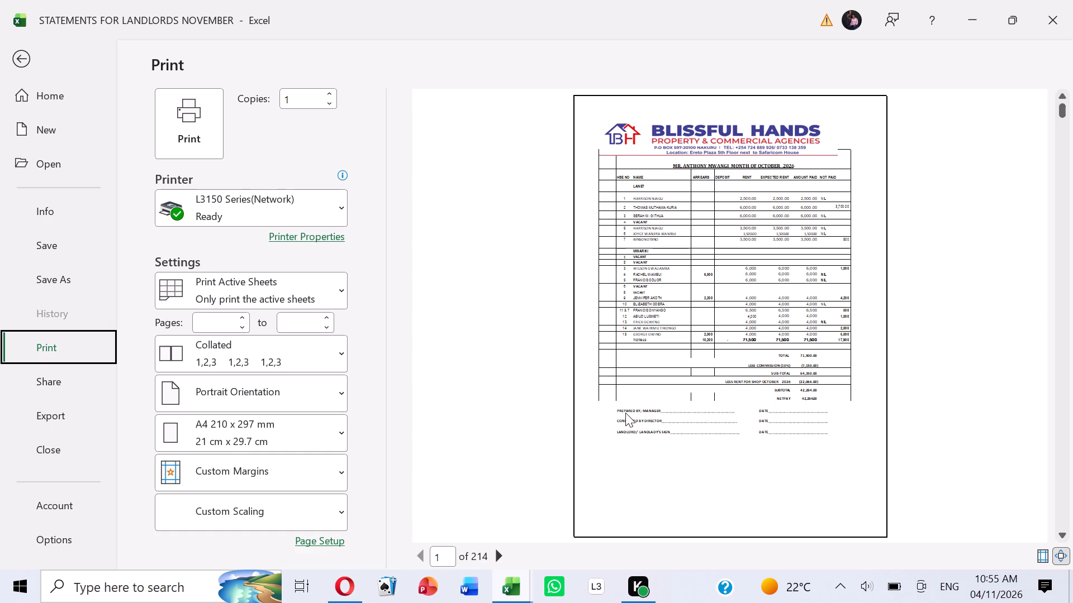
left_click(766, 327)
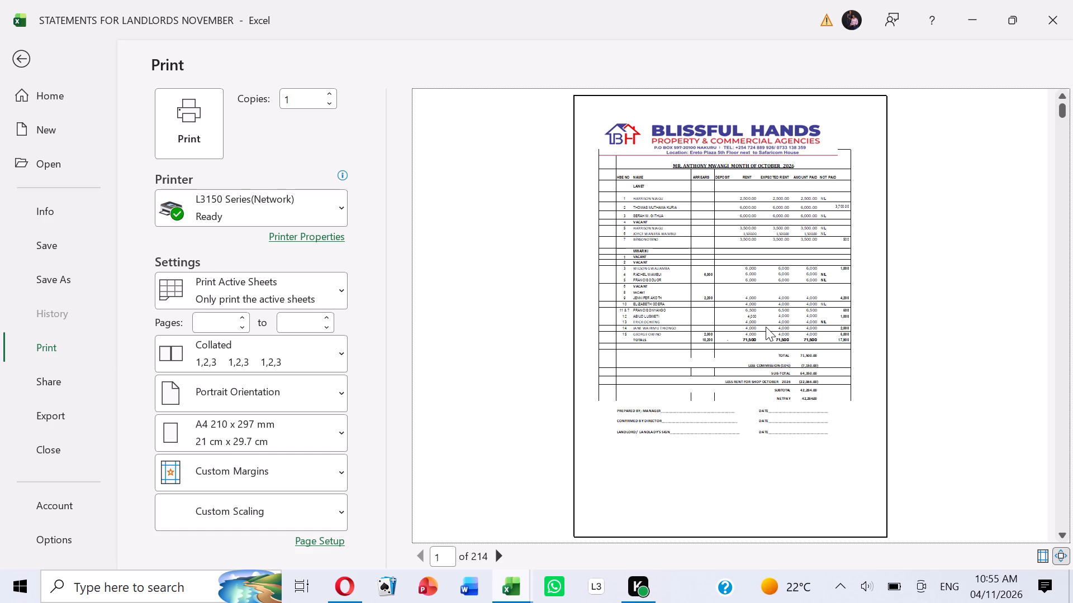
scroll(809, 397, "up", 3)
left_click(18, 55)
Replace VACANT with the new tenant's name for house 1 in the Mwariki section.
scroll(241, 401, "up", 1)
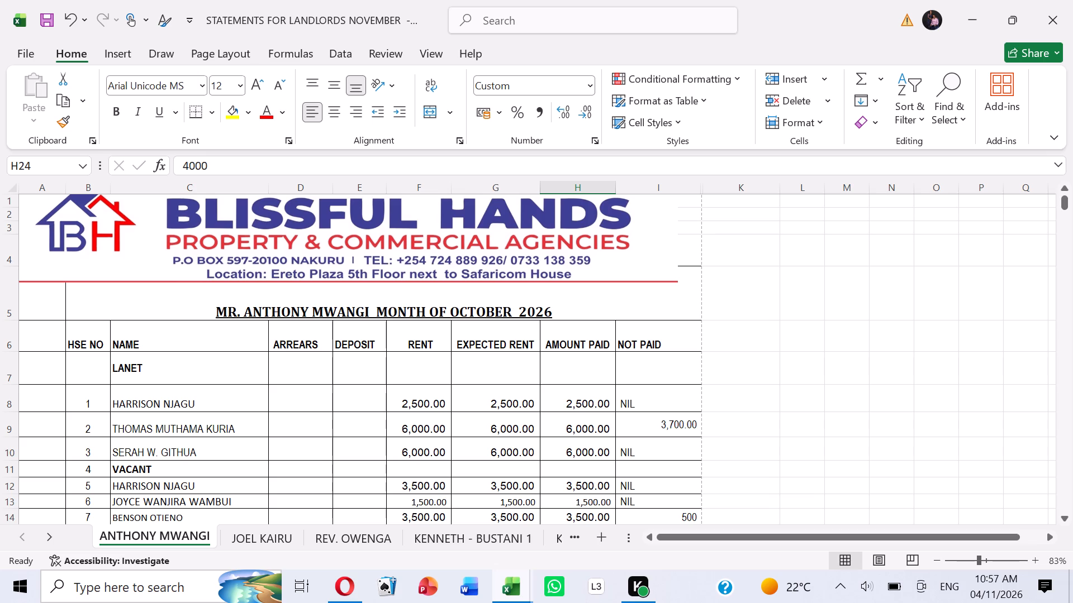
scroll(597, 401, "down", 1)
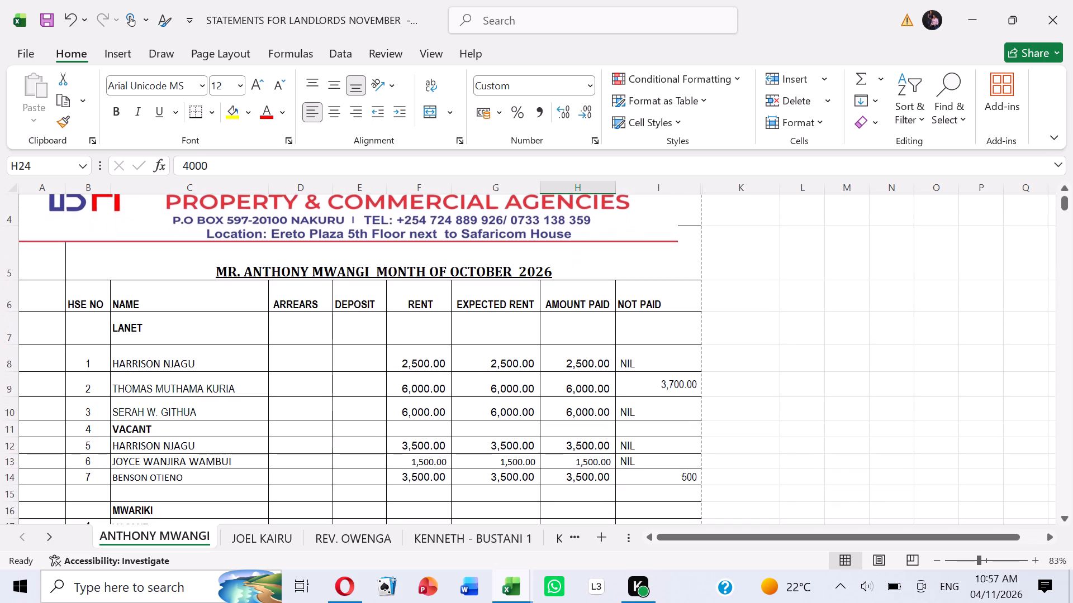
scroll(597, 401, "down", 2)
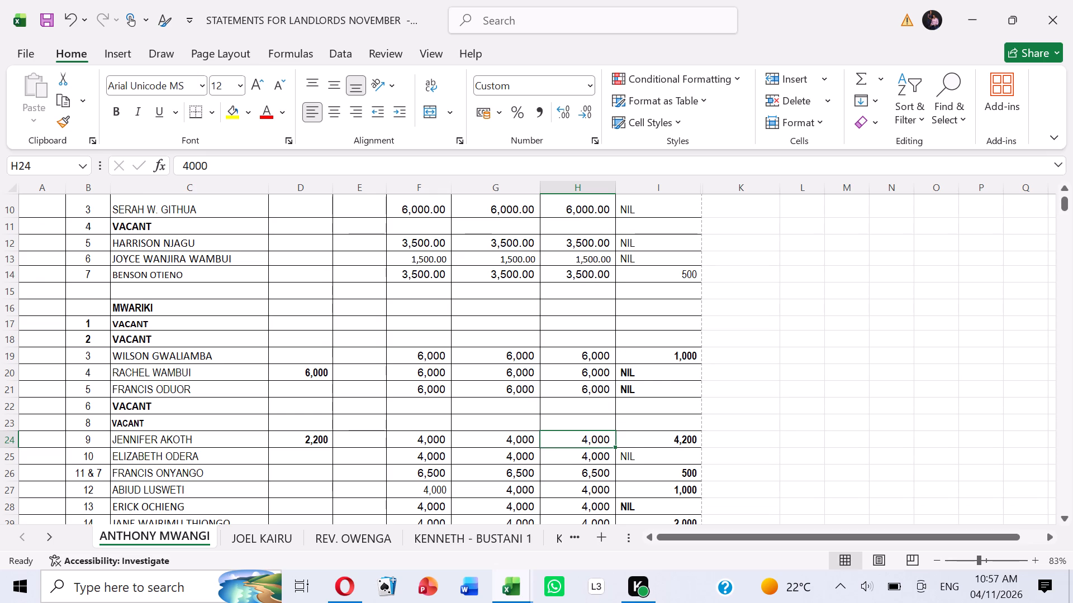
scroll(562, 348, "up", 1)
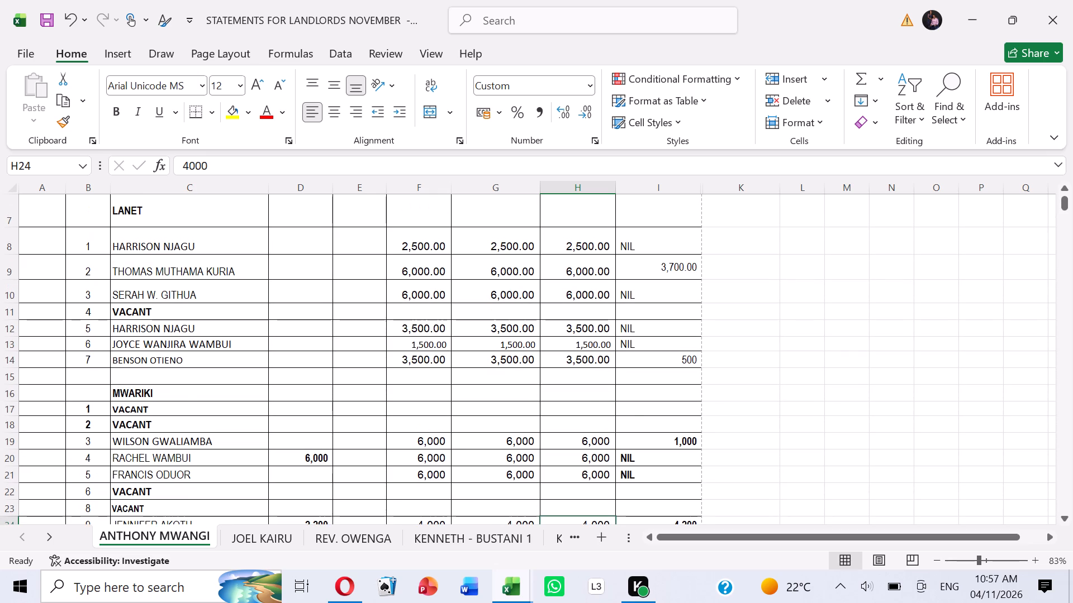
scroll(561, 379, "down", 1)
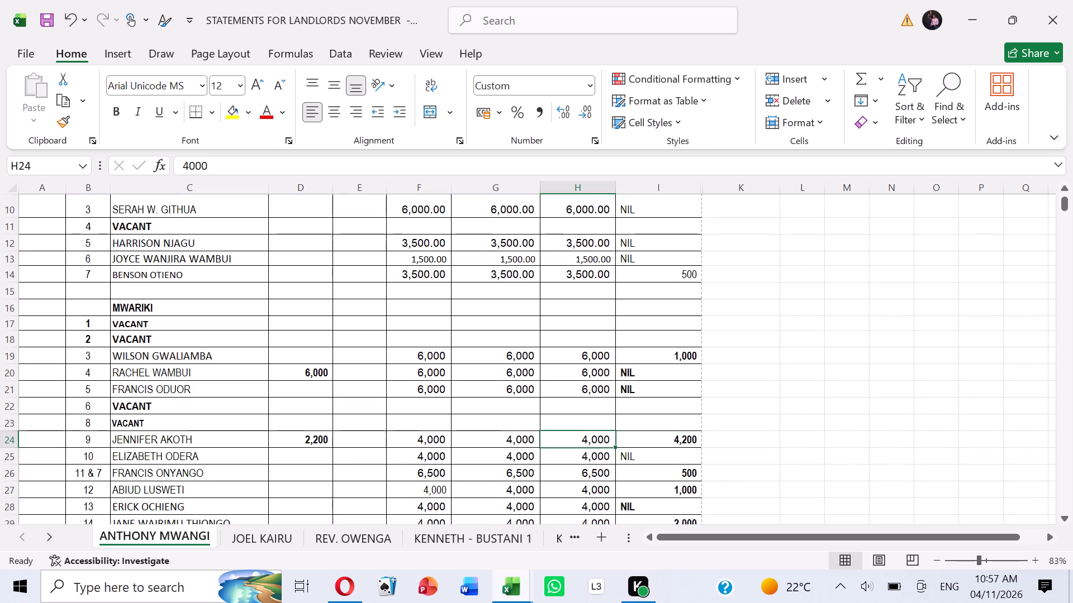
left_click(425, 405)
left_click(143, 325)
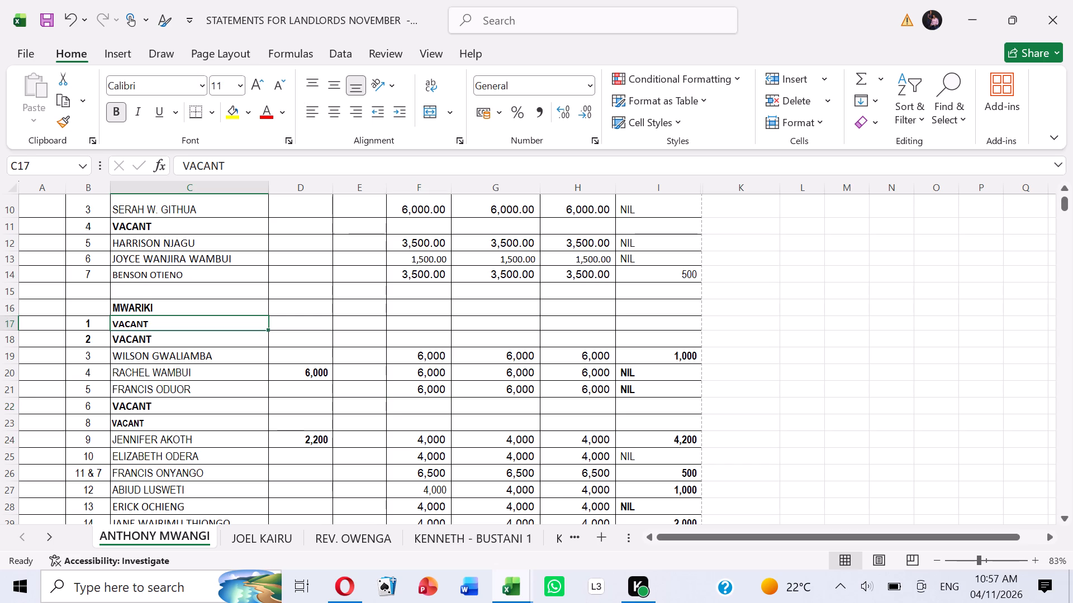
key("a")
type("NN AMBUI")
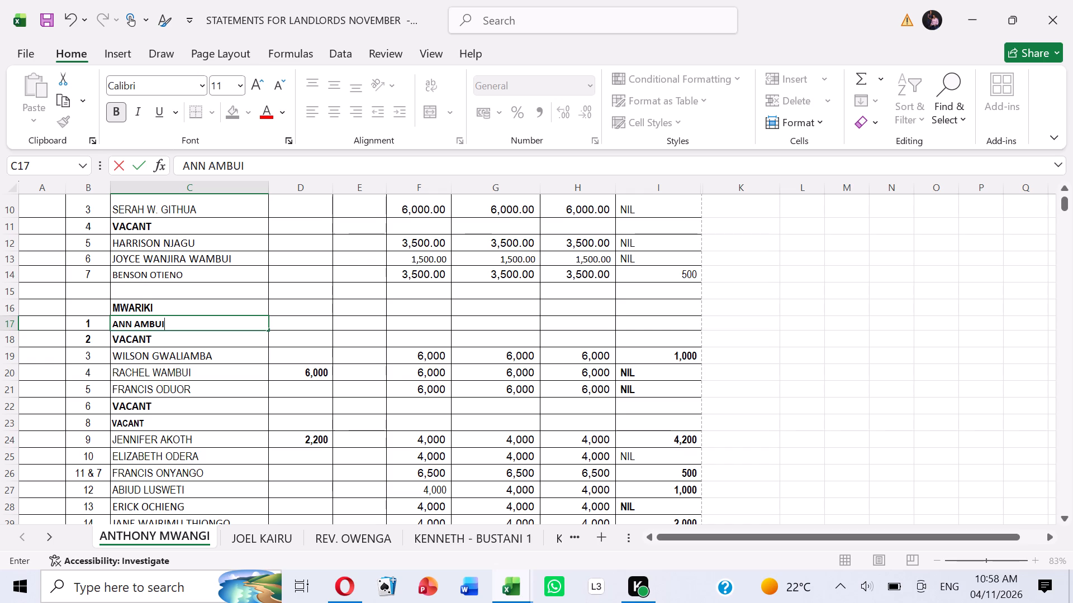
left_click(135, 323)
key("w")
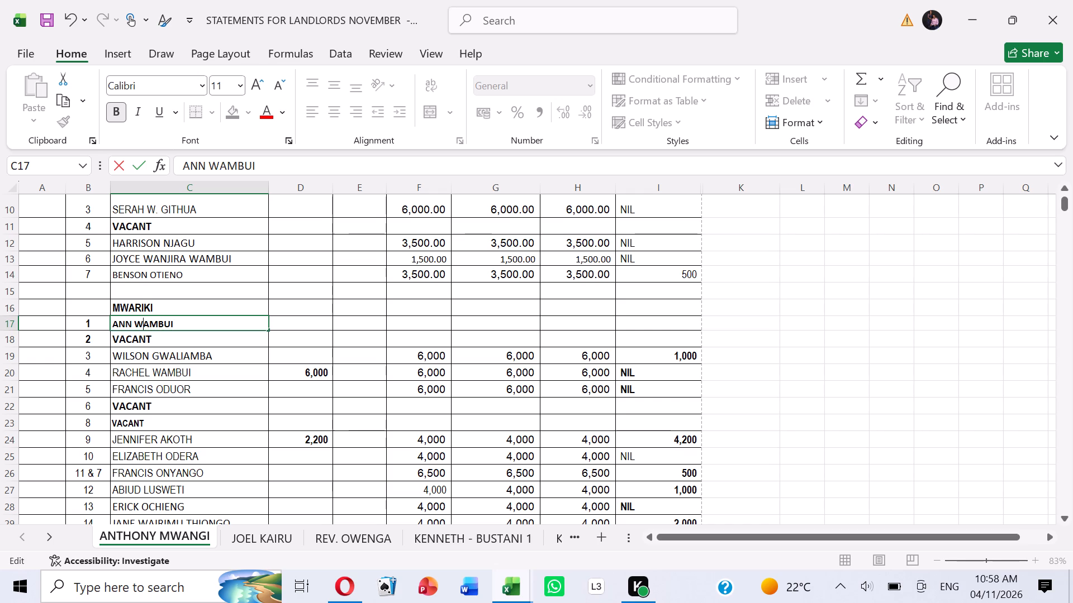
scroll(381, 336, "up", 2)
scroll(379, 425, "down", 1)
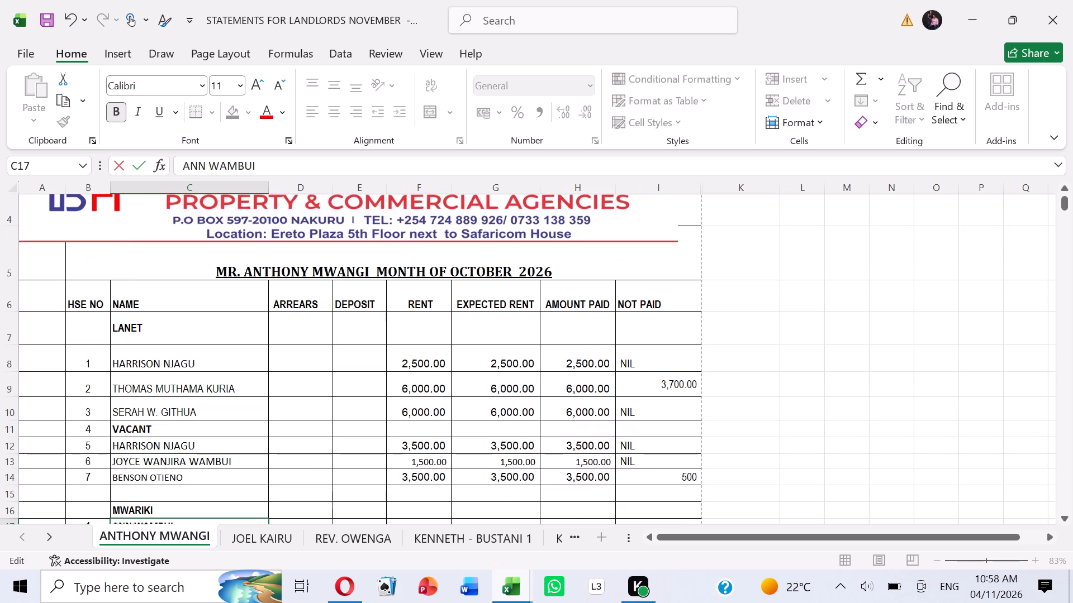
Fill in Mwariki house 1 with 5000 each for deposit, rent, expected rent and amount paid, and NIL for not paid.
left_click(364, 411)
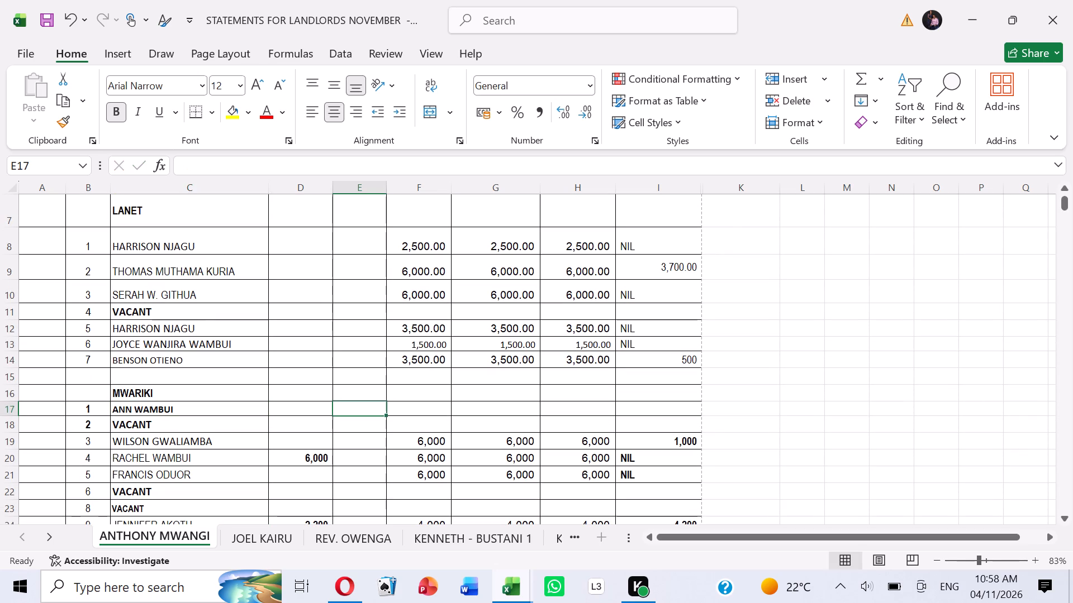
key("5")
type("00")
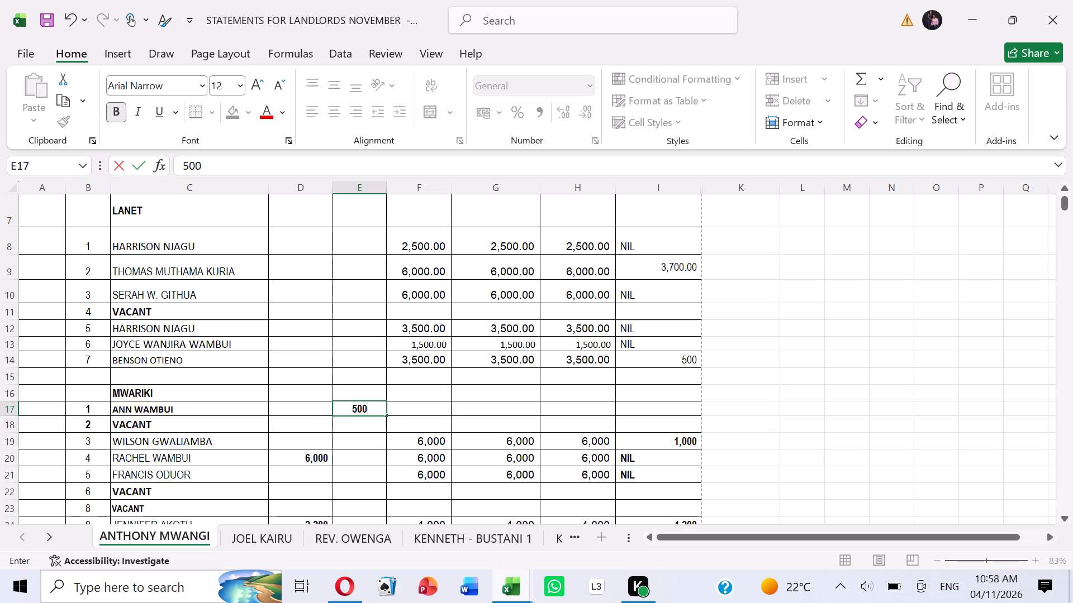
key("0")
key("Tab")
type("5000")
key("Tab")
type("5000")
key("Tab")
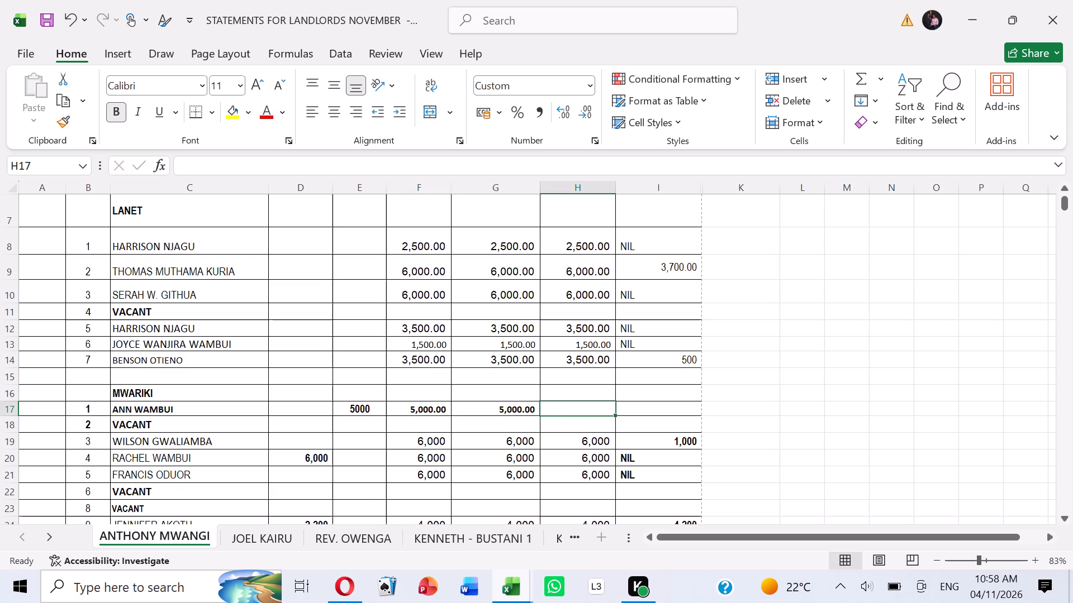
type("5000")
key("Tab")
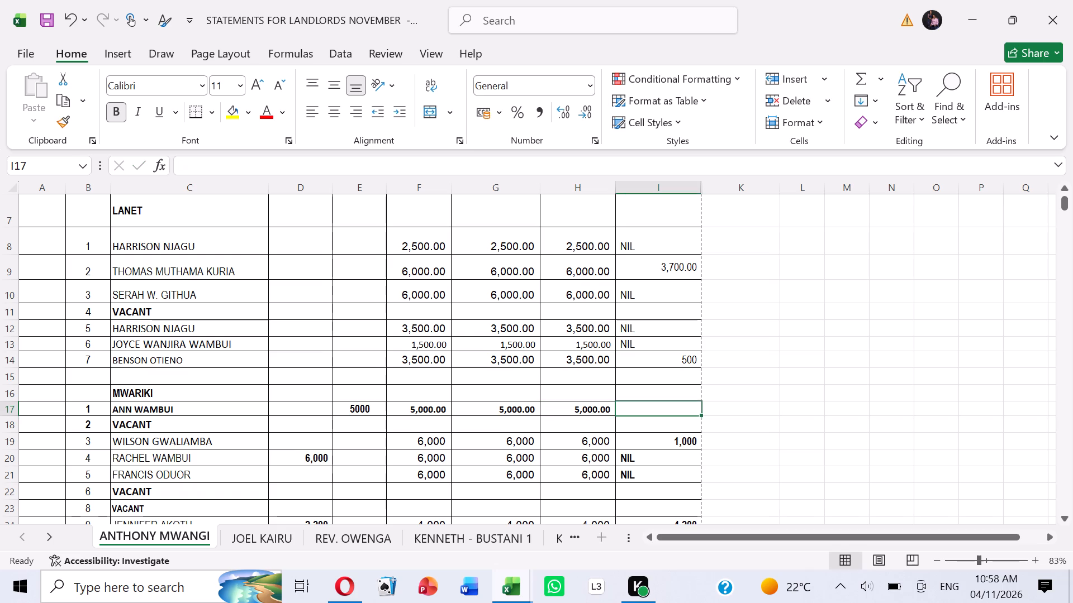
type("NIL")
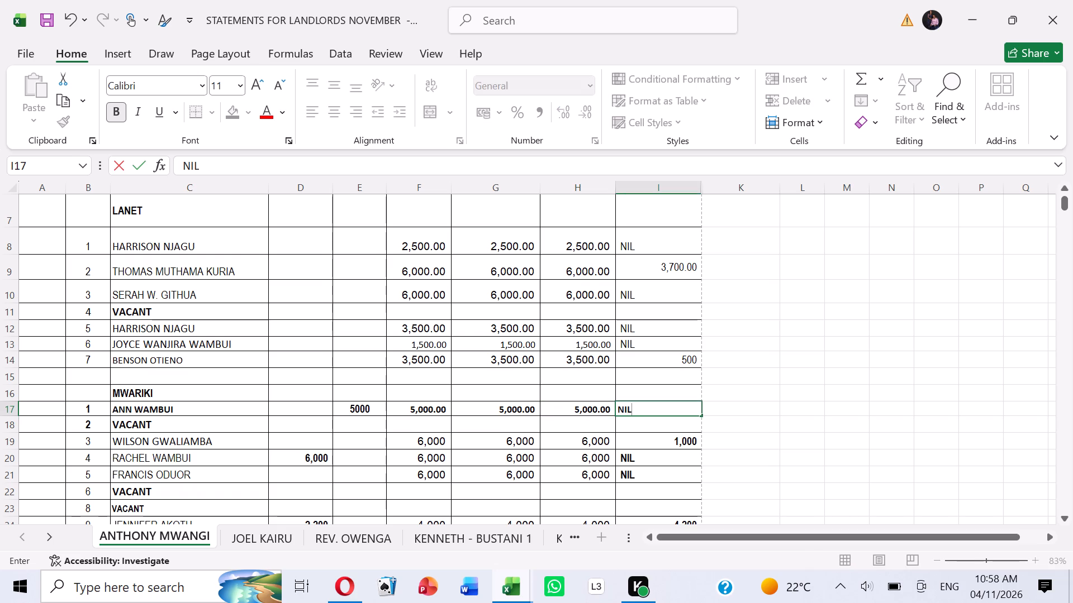
left_click(529, 476)
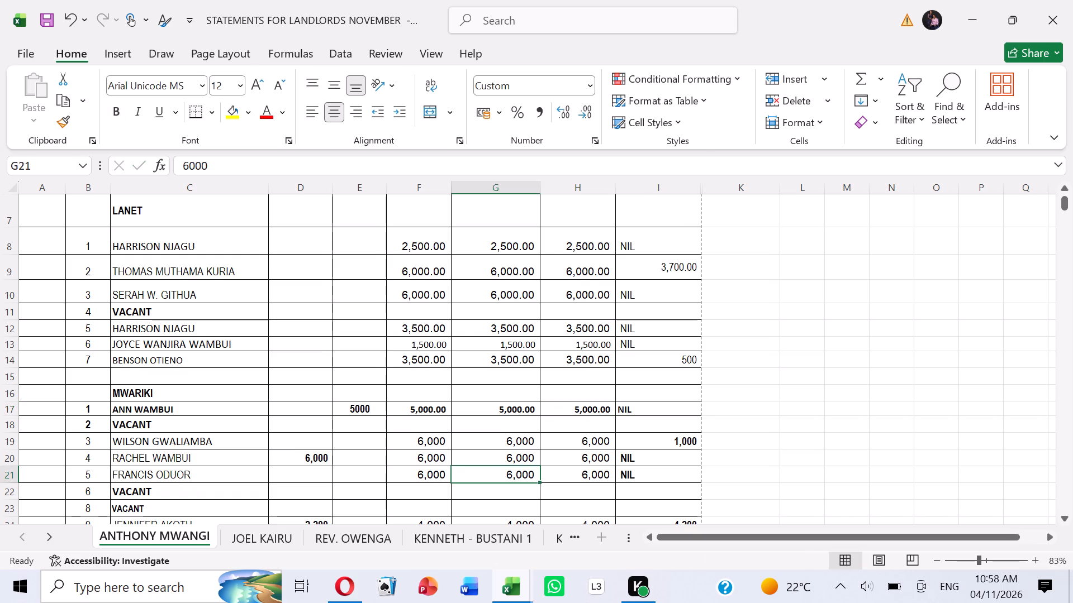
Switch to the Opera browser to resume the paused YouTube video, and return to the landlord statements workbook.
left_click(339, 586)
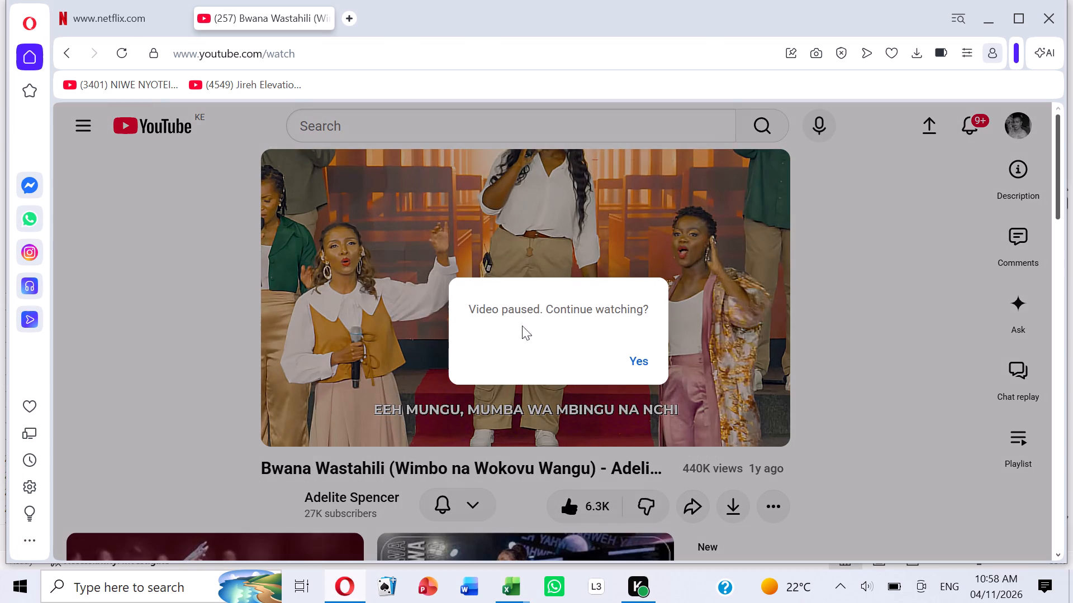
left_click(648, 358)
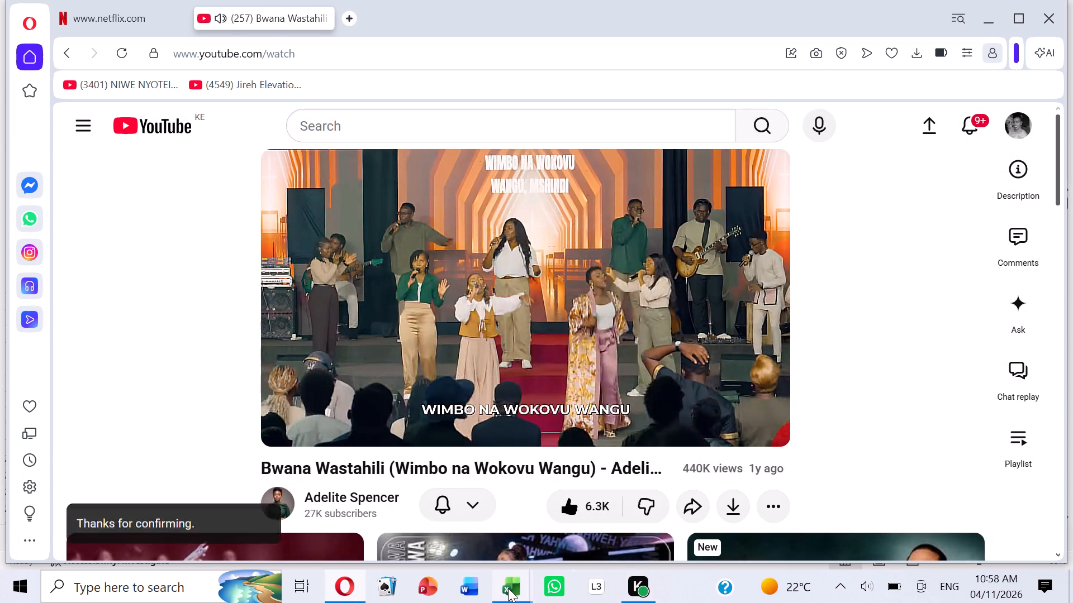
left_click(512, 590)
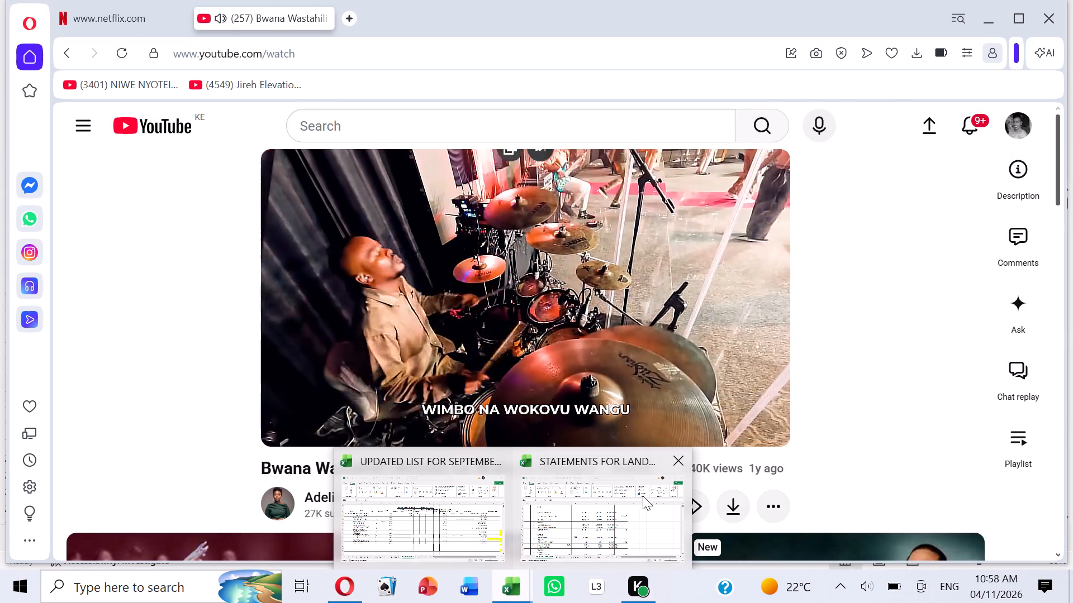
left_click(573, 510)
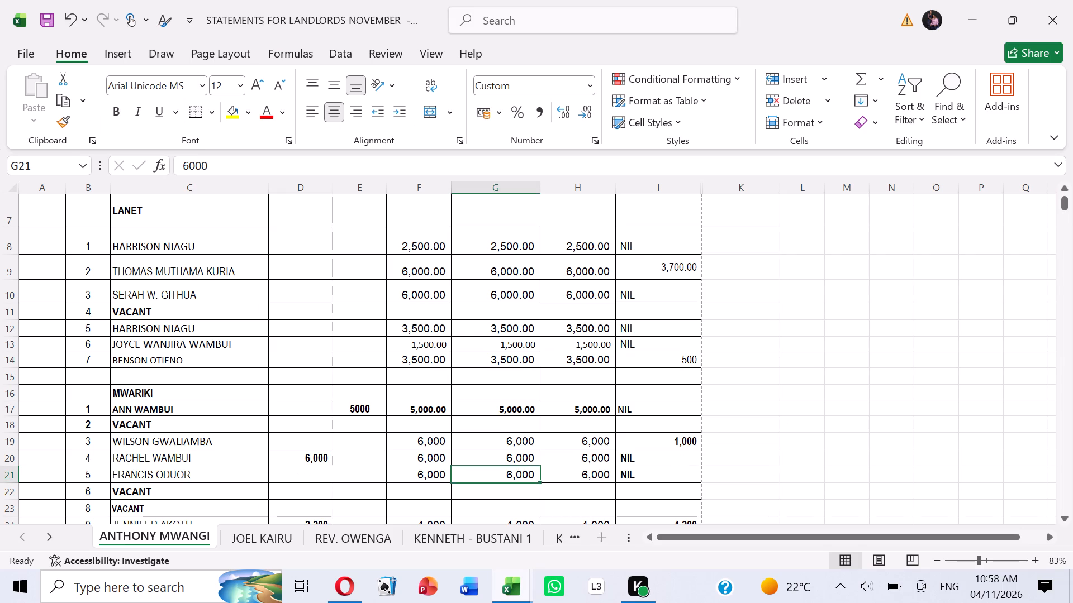
Replace VACANT with the new tenant's name for house 2 in the Mwariki section.
left_click(212, 422)
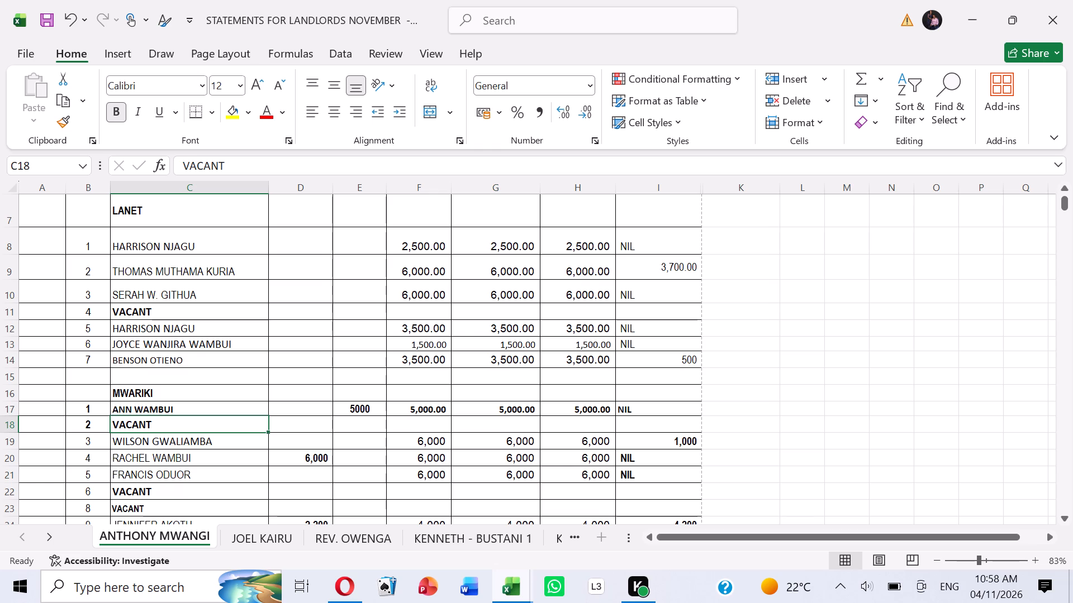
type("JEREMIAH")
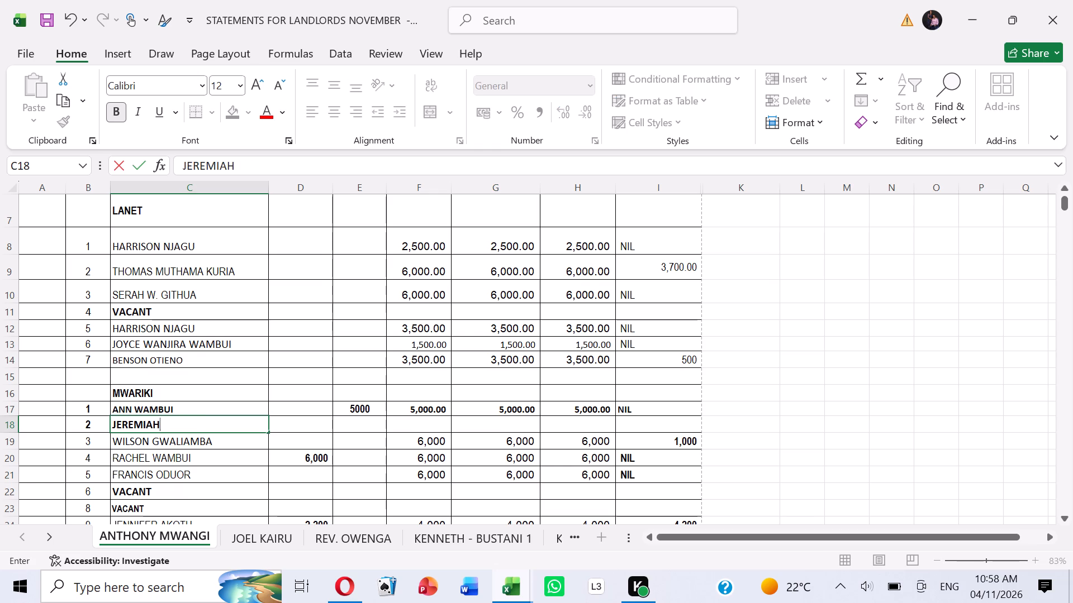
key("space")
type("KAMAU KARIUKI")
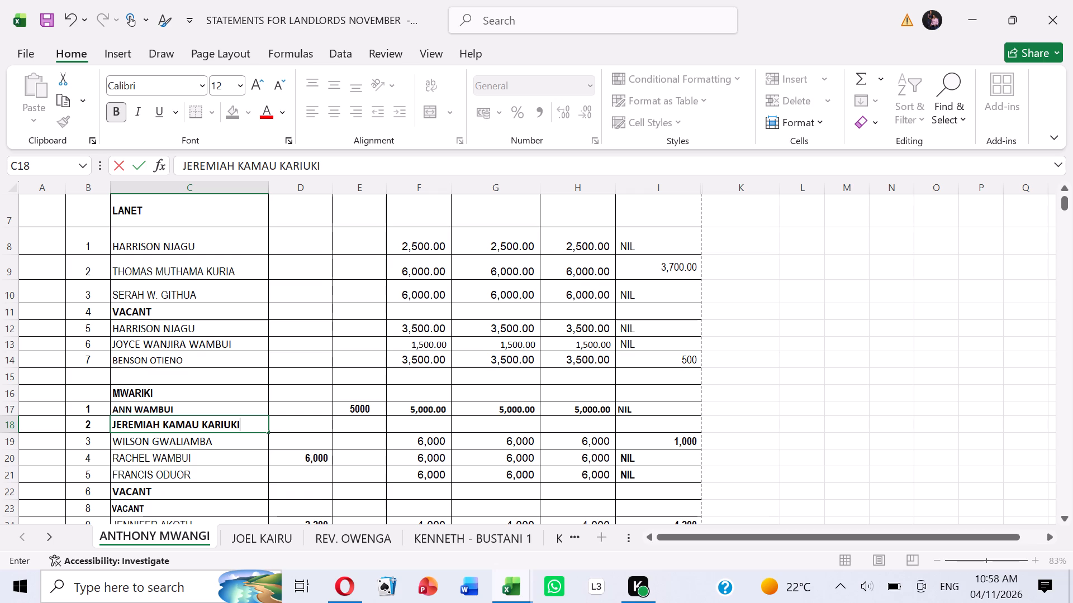
left_click(433, 428)
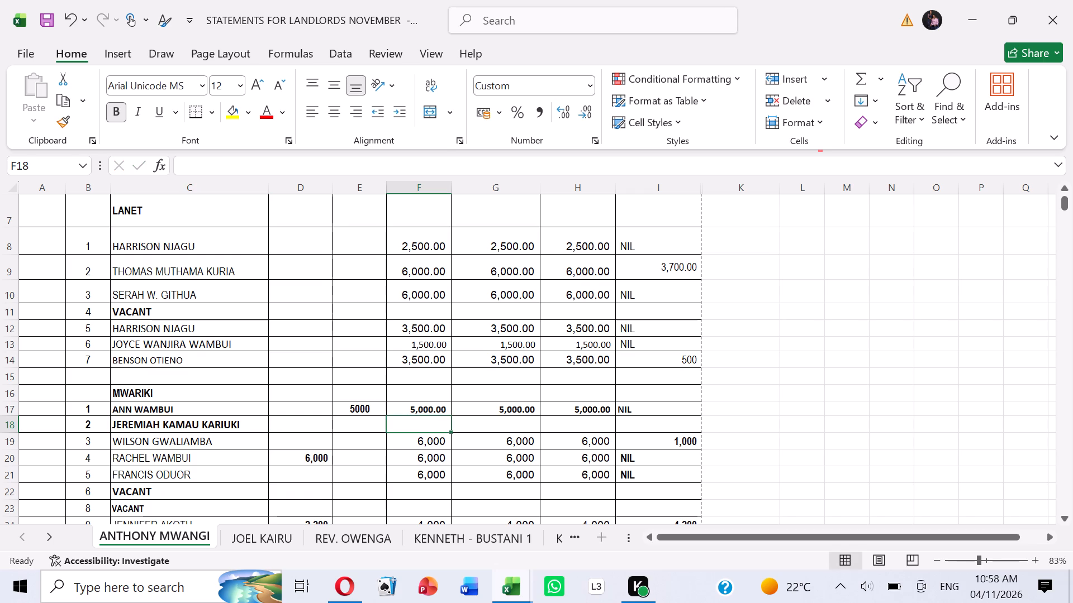
Move the 5000 deposit, rent, expected rent and amount paid entries and the NIL from Mwariki house 1 down to house 2.
left_click_drag(369, 407, 587, 416)
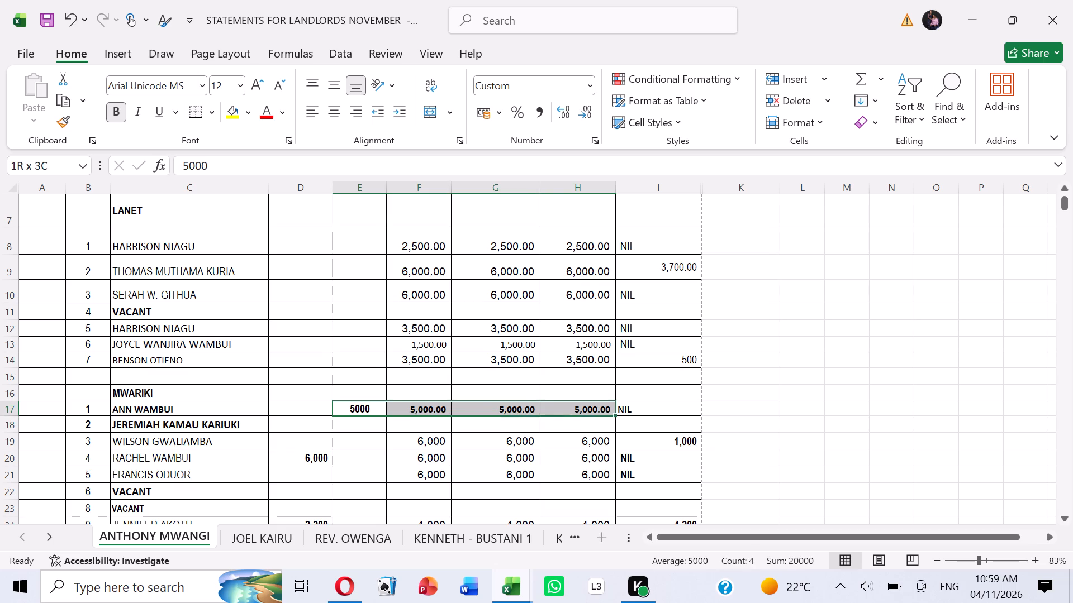
left_click_drag(587, 416, 615, 407)
left_click(583, 430)
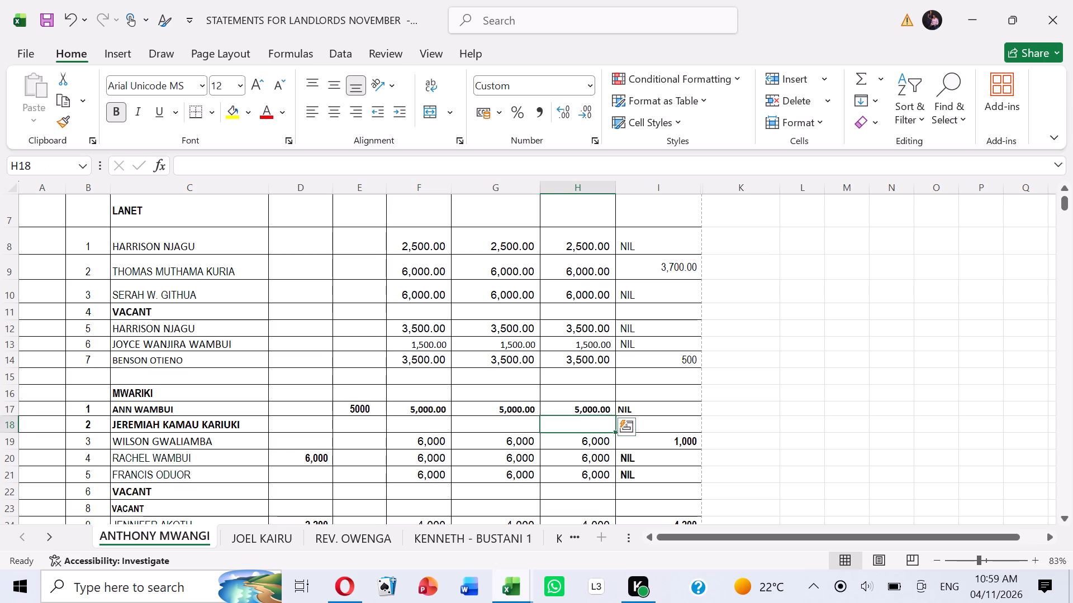
left_click_drag(376, 406, 625, 415)
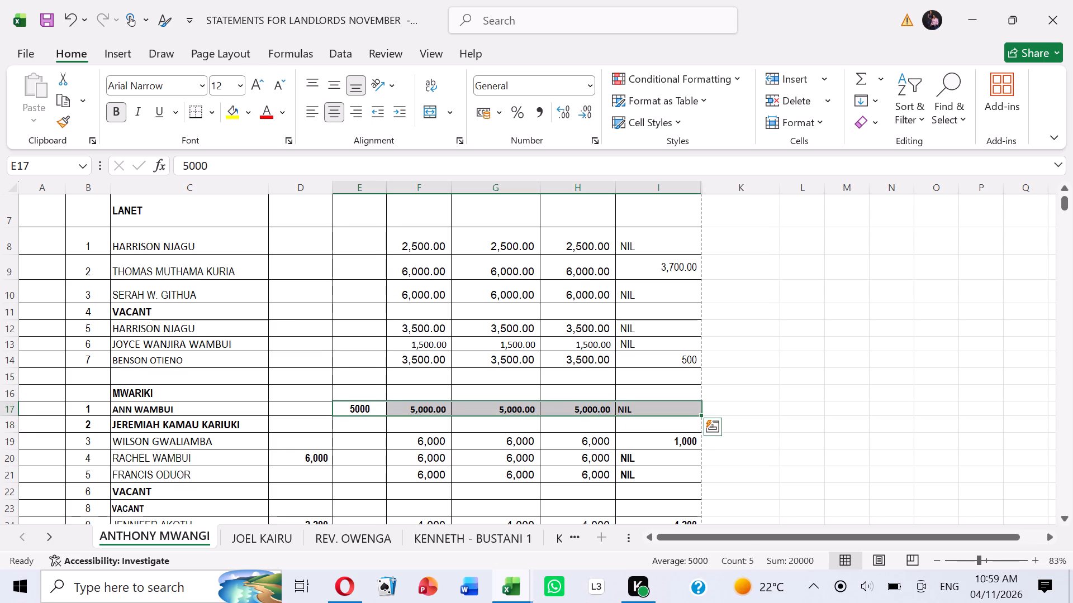
left_click_drag(596, 417, 606, 431)
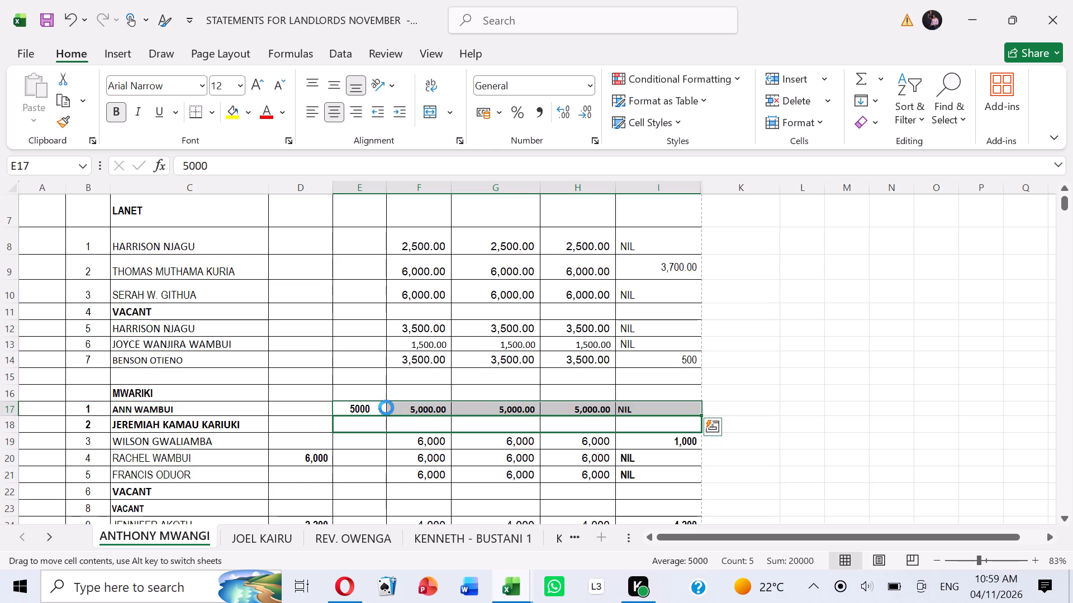
Enter 4000 as the rent for house 1 in the Mwariki section.
left_click(401, 413)
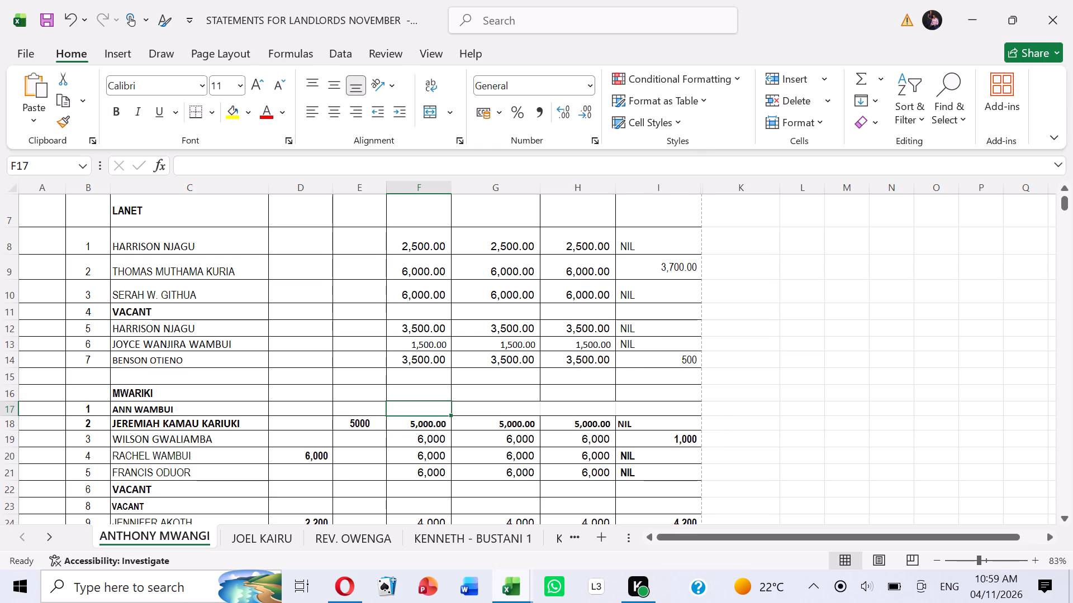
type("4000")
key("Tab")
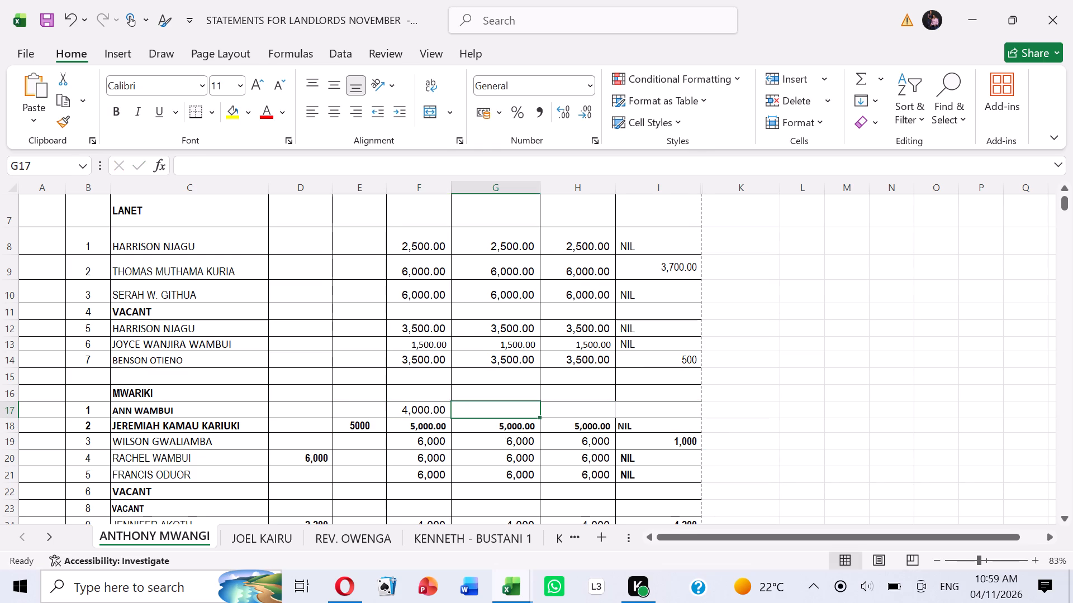
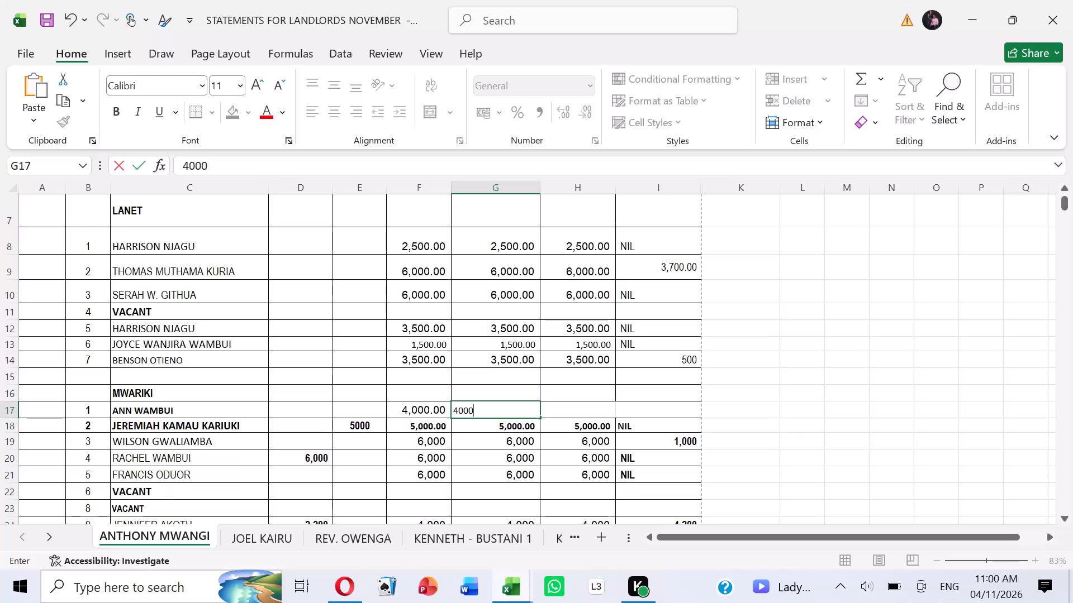
Complete house 1's row in the Mwariki section with 4000 as the amount paid and NIL under not paid.
key("Right")
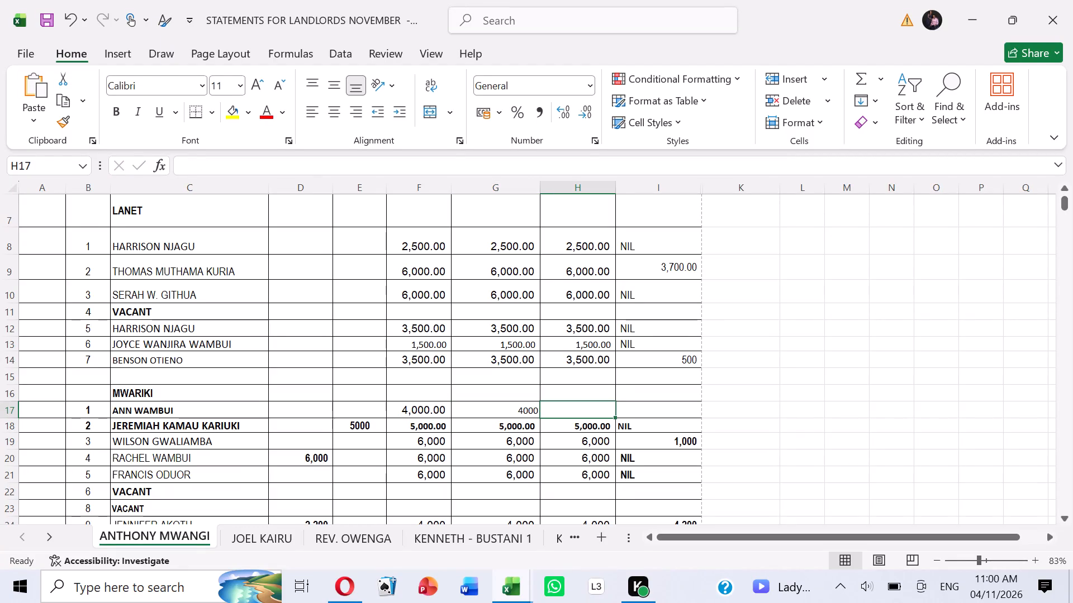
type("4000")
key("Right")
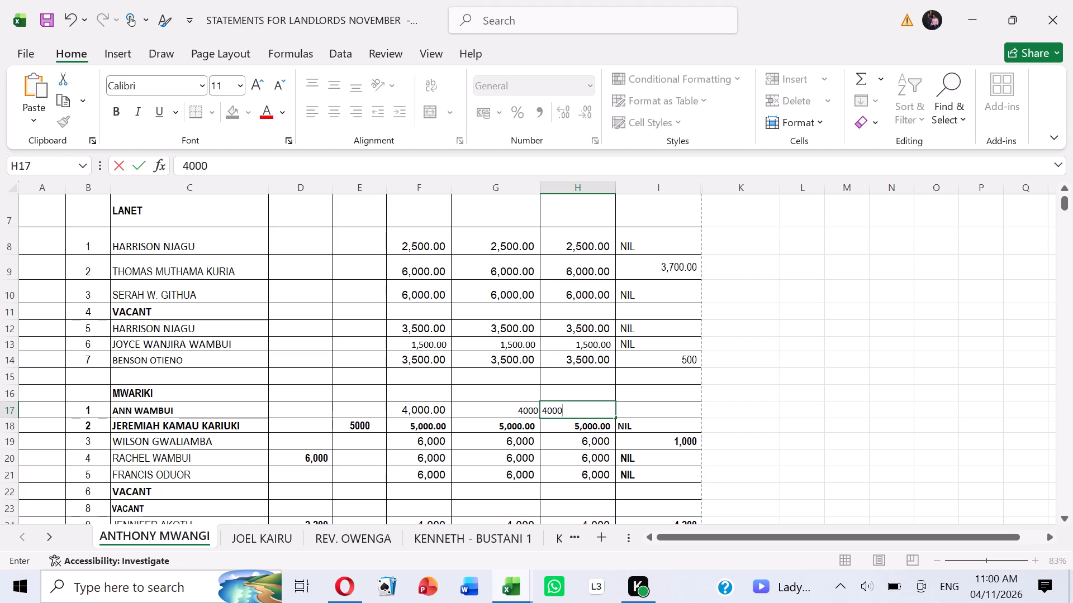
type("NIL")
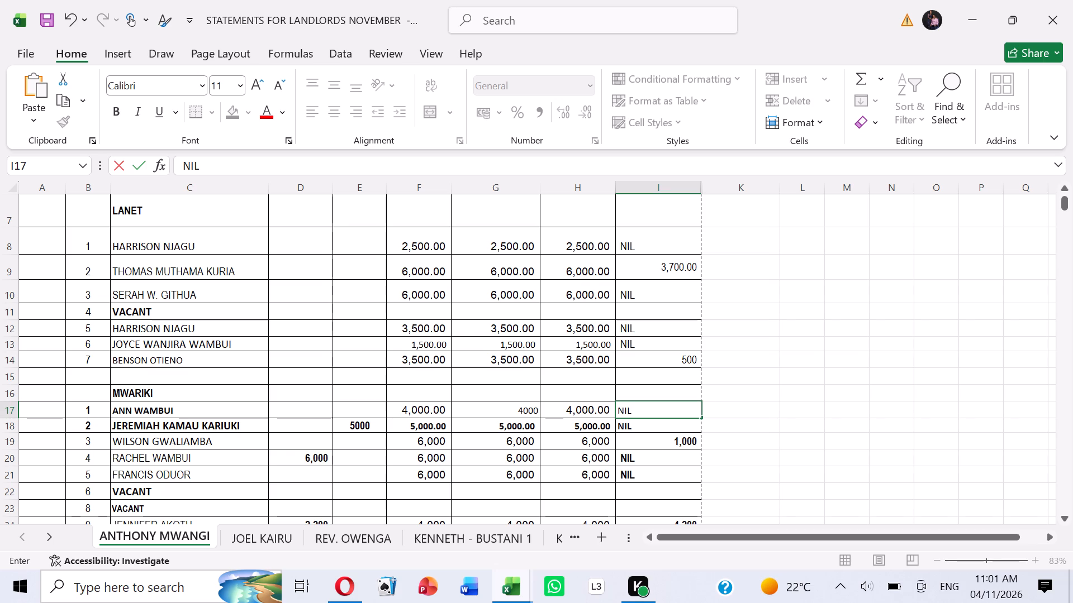
left_click(747, 428)
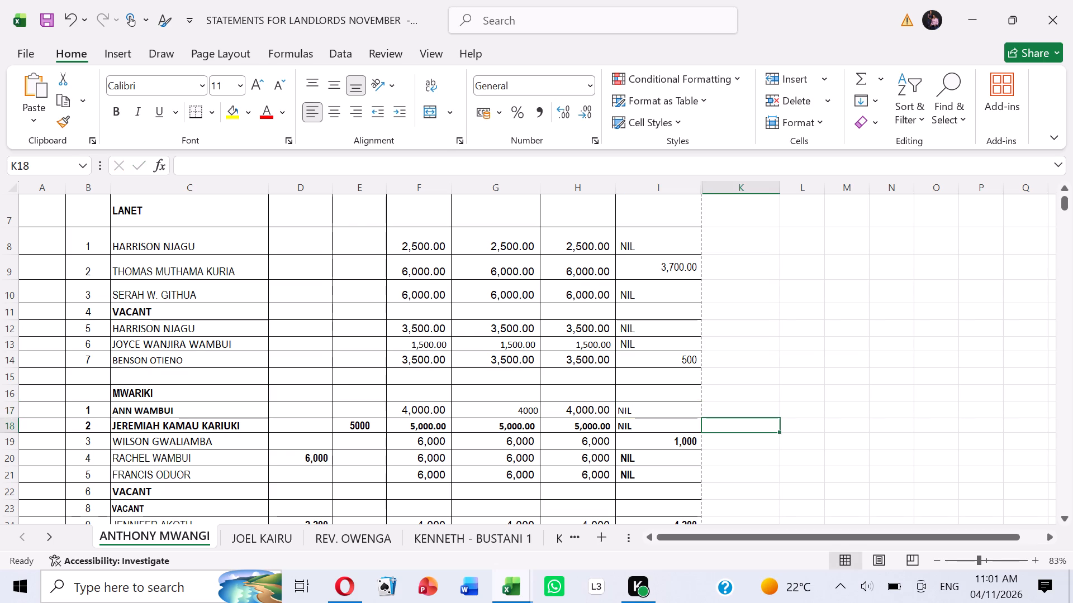
Clear the existing figures in the TOTALS row from arrears through not paid.
scroll(675, 441, "down", 3)
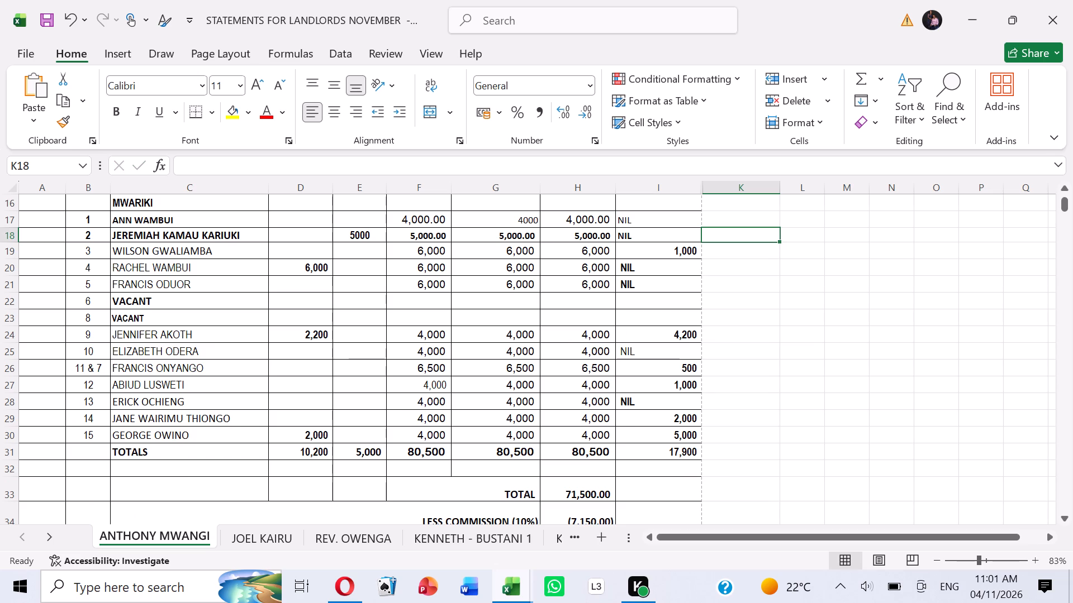
left_click_drag(321, 449, 588, 449)
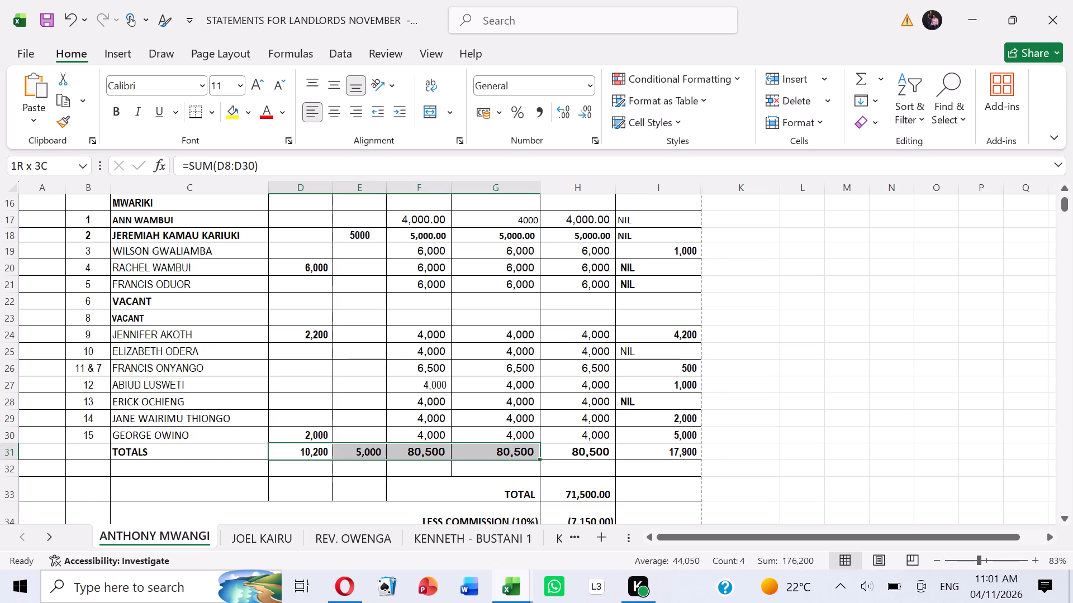
left_click_drag(588, 449, 671, 448)
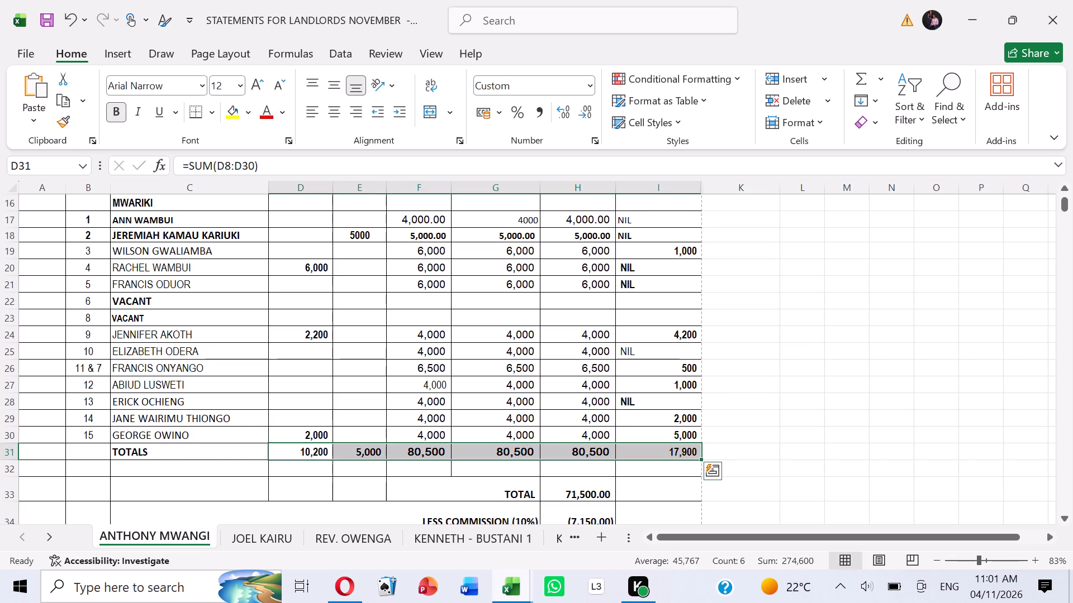
key("Delete")
AutoSum the arrears through not paid columns for all Lanet and Mwariki houses into the TOTALS row.
scroll(669, 446, "up", 3)
scroll(334, 328, "up", 2)
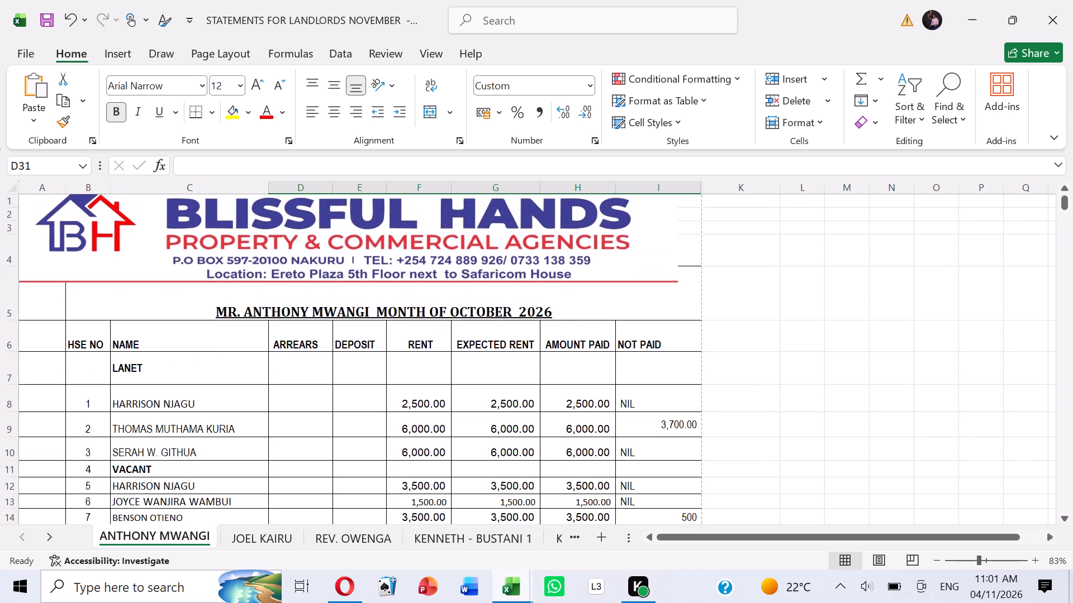
scroll(322, 396, "down", 1)
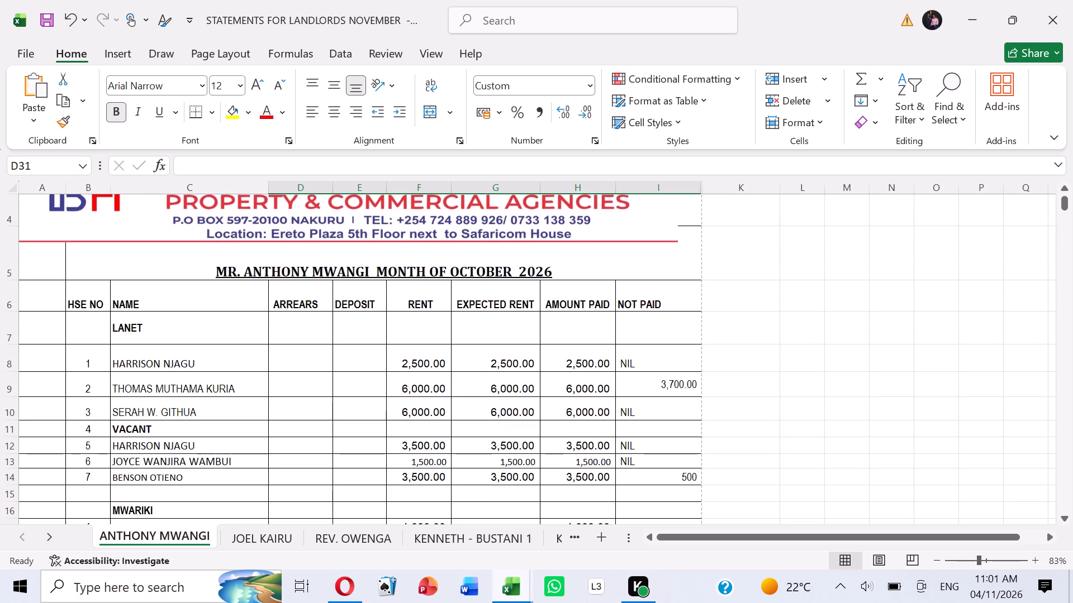
left_click_drag(321, 352, 682, 545)
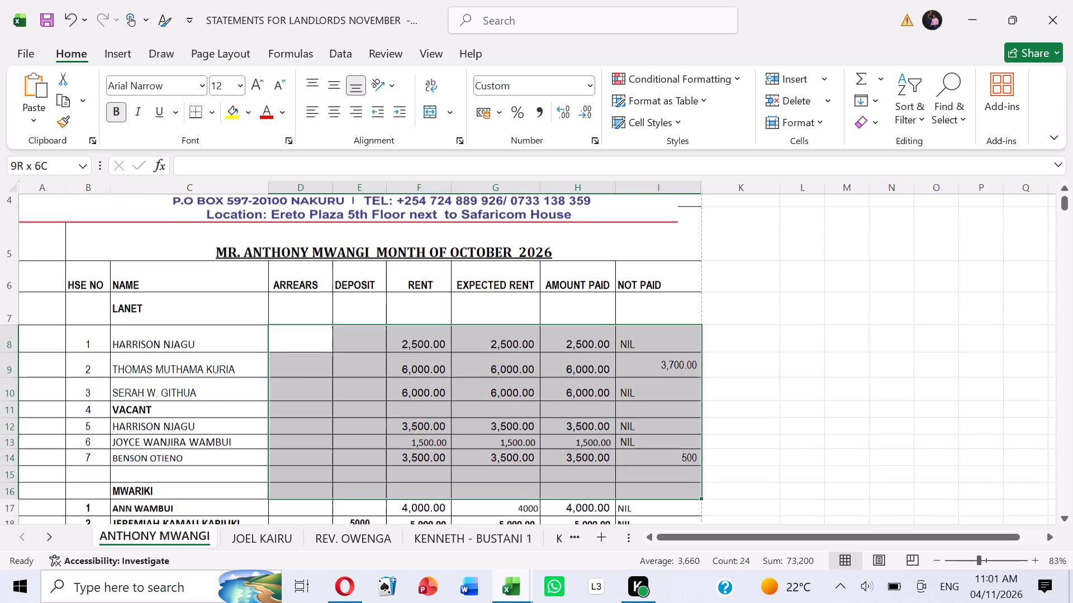
left_click_drag(682, 545, 722, 315)
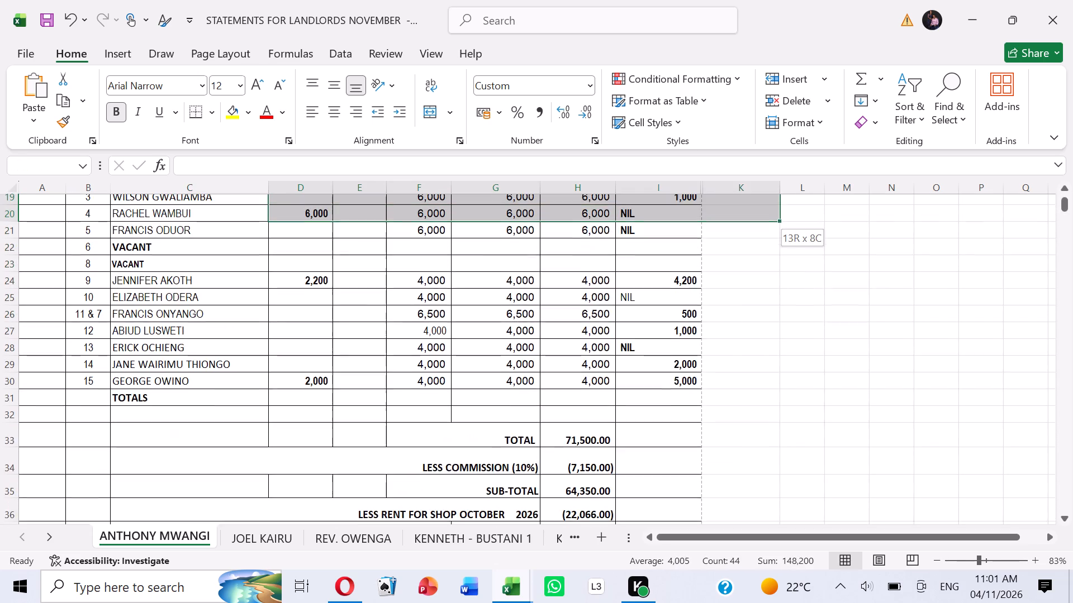
left_click_drag(722, 315, 647, 408)
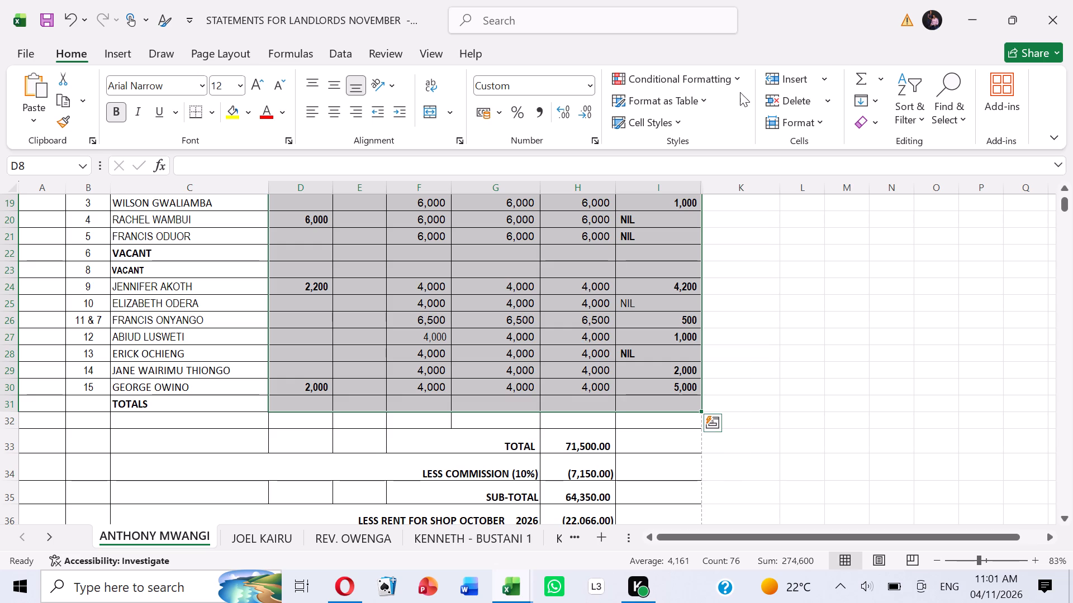
left_click(861, 80)
left_click(805, 387)
Set the TOTAL amount below the TOTALS row to 80500.
scroll(715, 398, "down", 3)
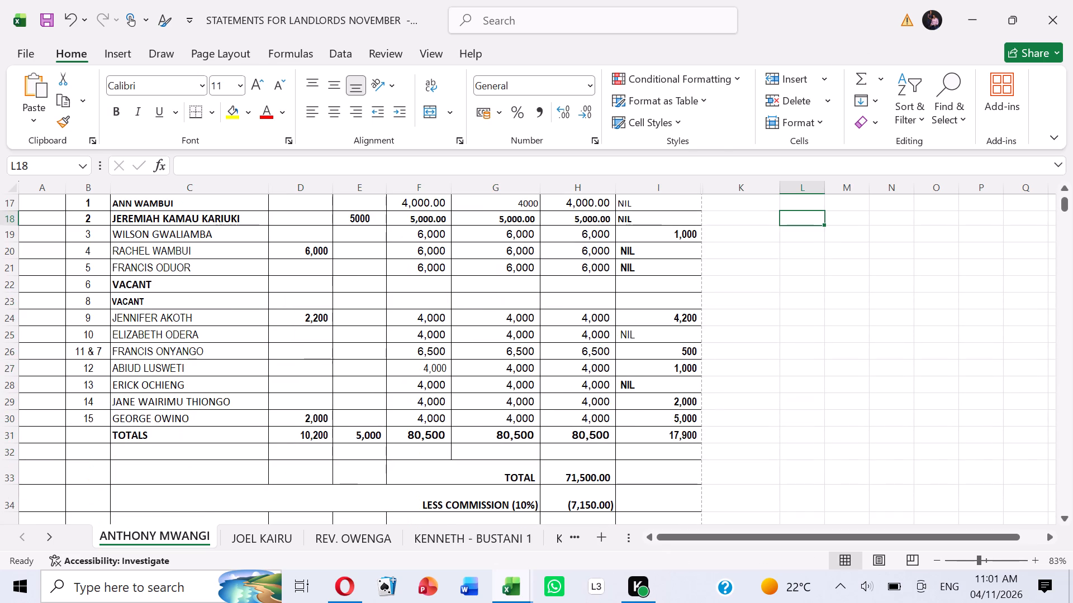
left_click(599, 473)
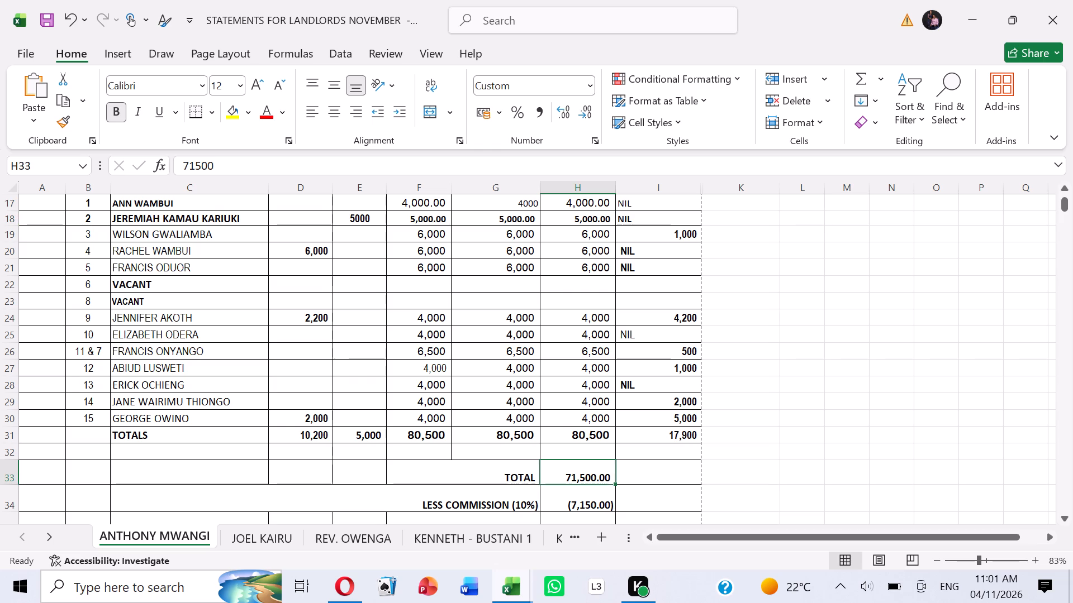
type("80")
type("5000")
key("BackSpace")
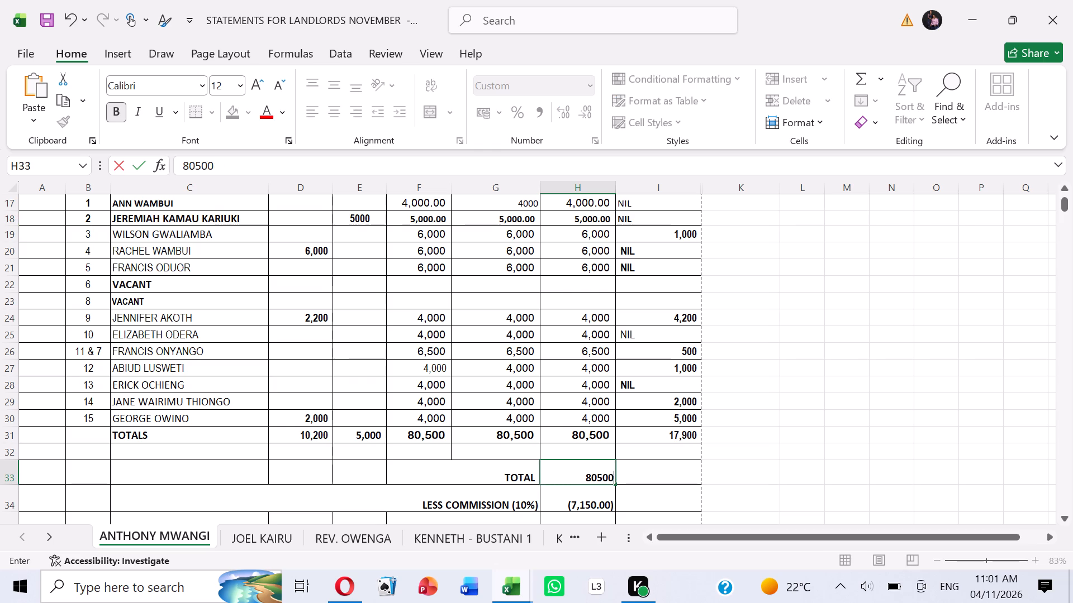
left_click(640, 487)
Set the LESS COMMISSION (10%) amount to -8050.
double_click(580, 505)
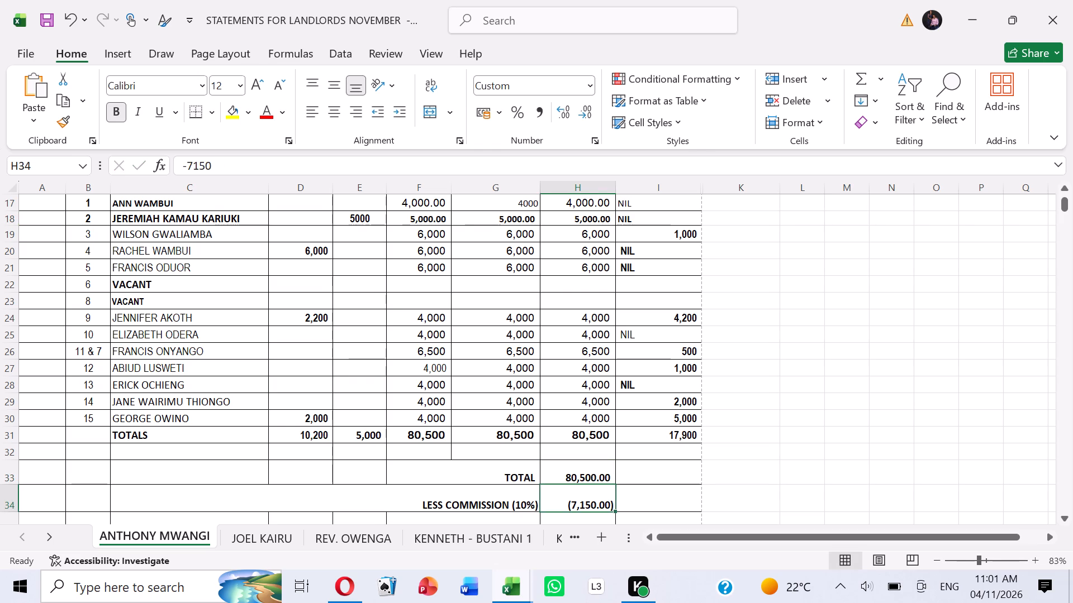
key("BackSpace")
key("BackSpace")
key("BackSpace")
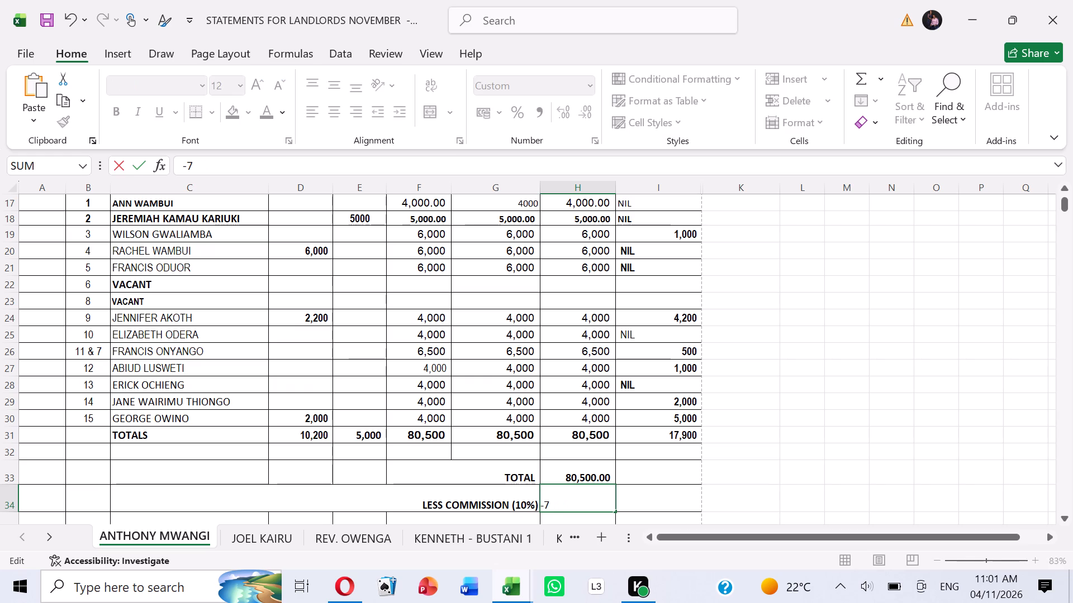
key("BackSpace")
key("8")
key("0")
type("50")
left_click(689, 477)
Insert two blank rows between the shop rent deduction and the SUBTOTAL row.
scroll(666, 477, "down", 3)
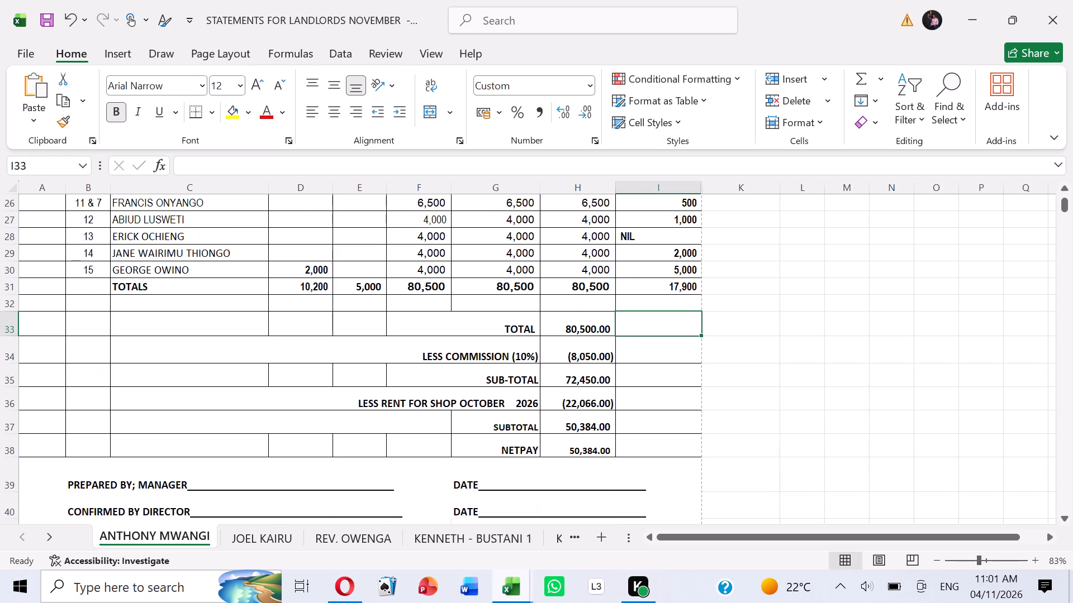
right_click(10, 419)
left_click(63, 261)
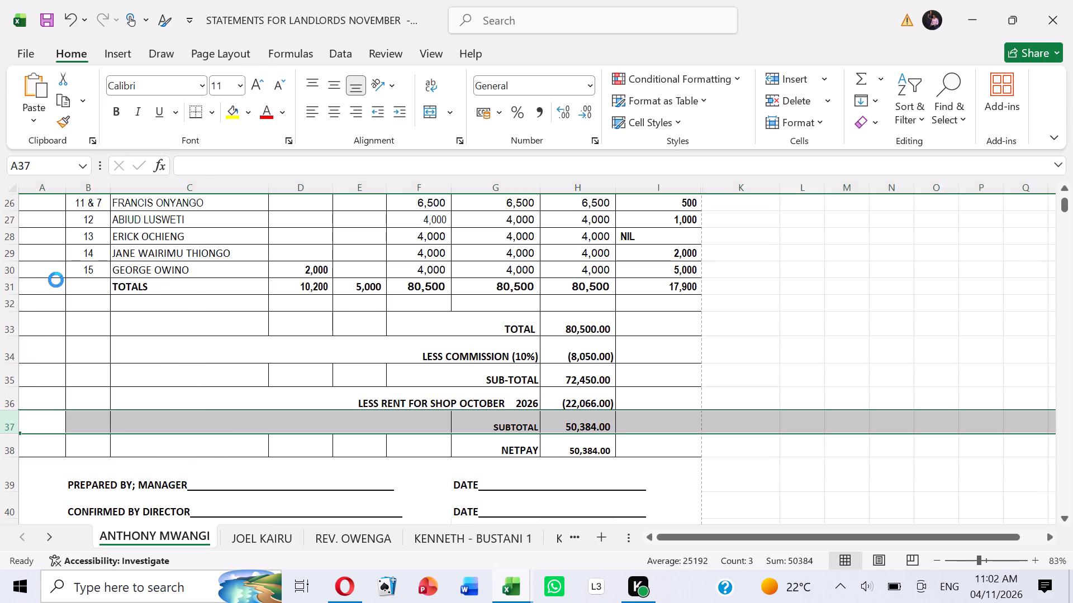
right_click(11, 424)
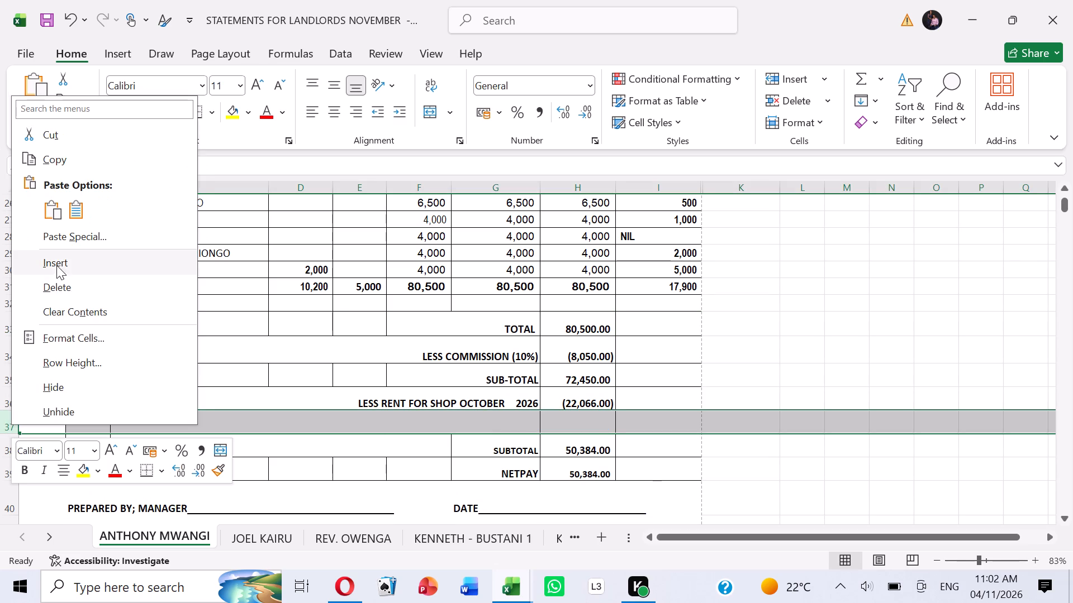
left_click(56, 265)
Start entering a bracketed deduction amount, beginning with (1, in the first blank row below the shop rent deduction.
left_click(559, 454)
left_click(567, 424)
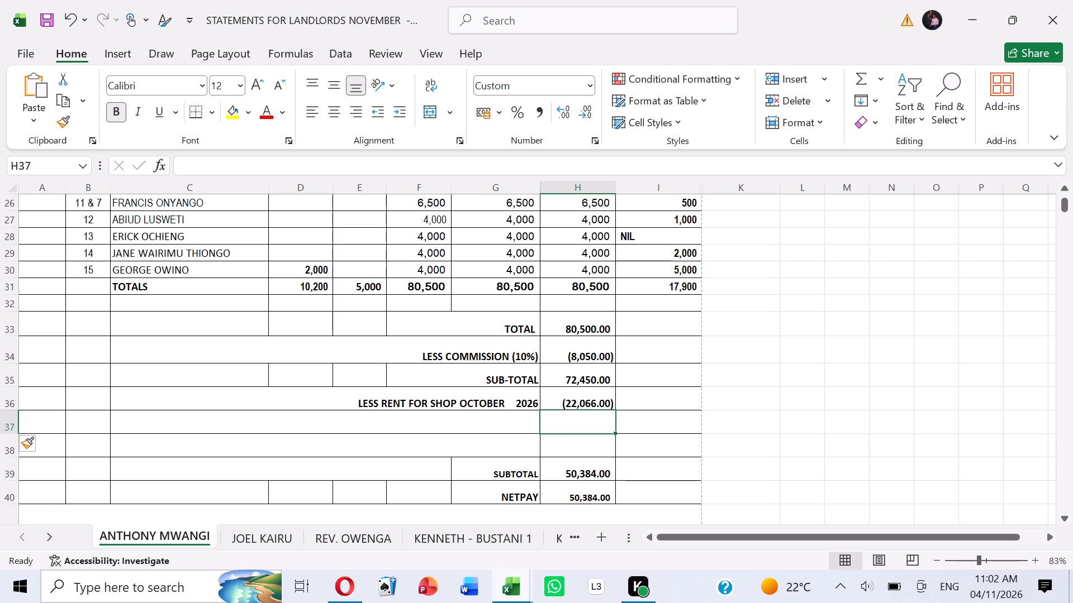
key("shift+parenleft")
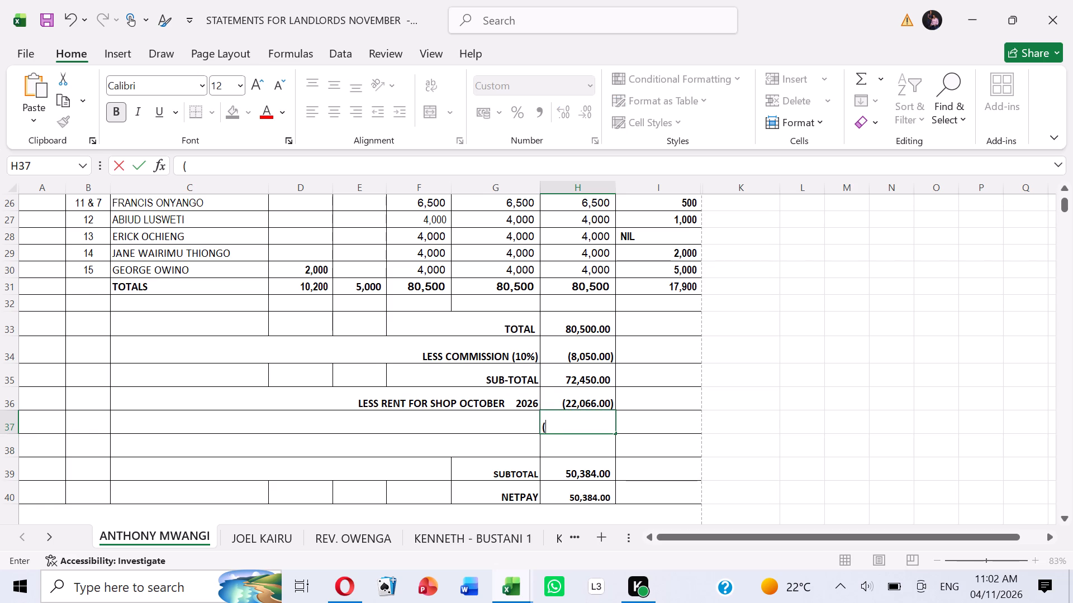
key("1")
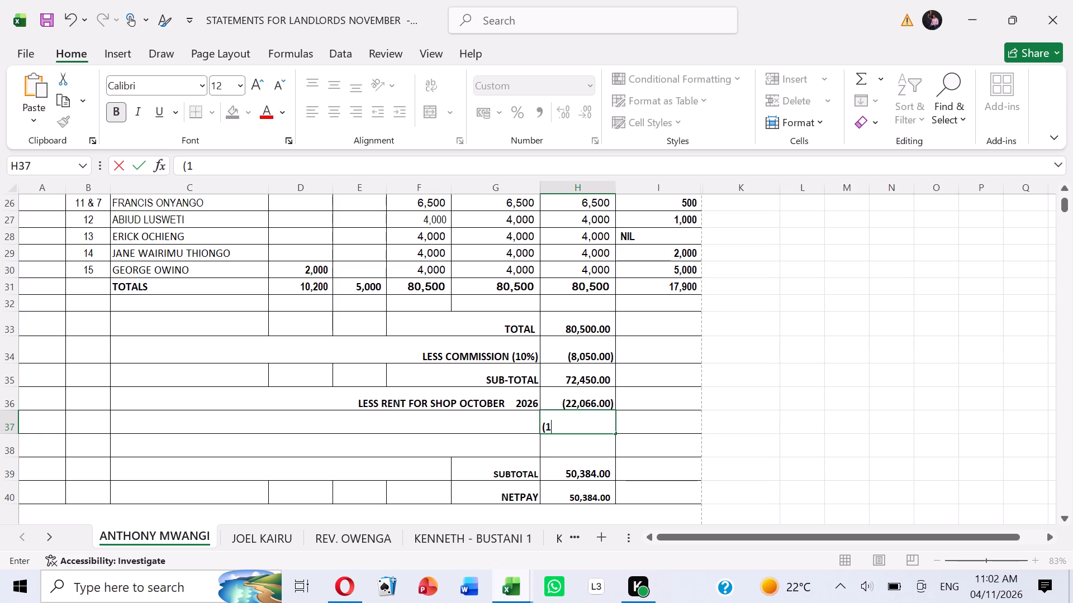
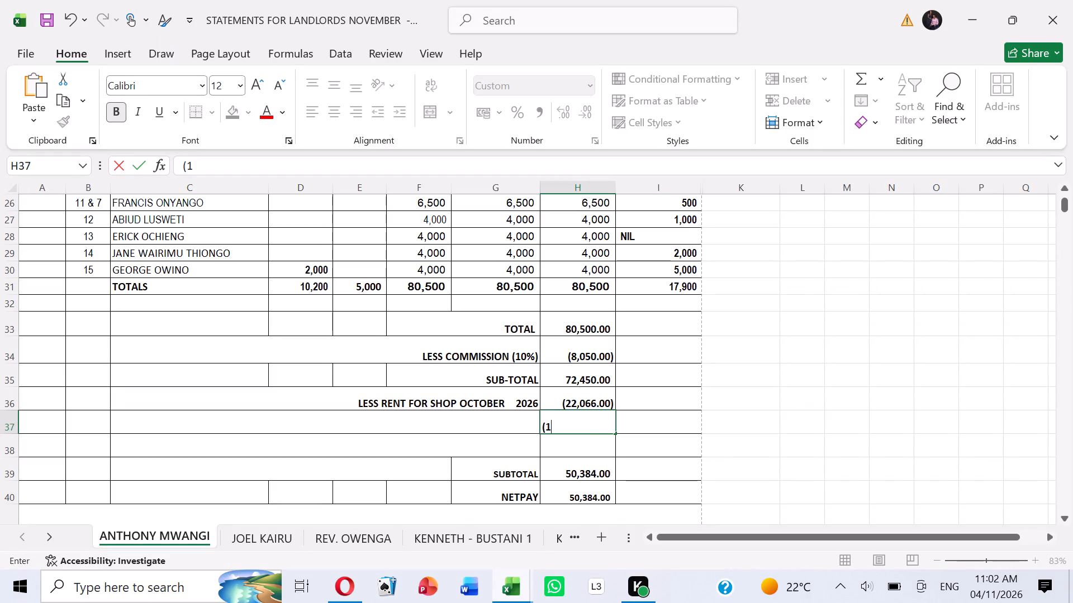
Complete the deduction amount in the first blank row below the shop rent as (10100).
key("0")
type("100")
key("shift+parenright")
left_click(668, 431)
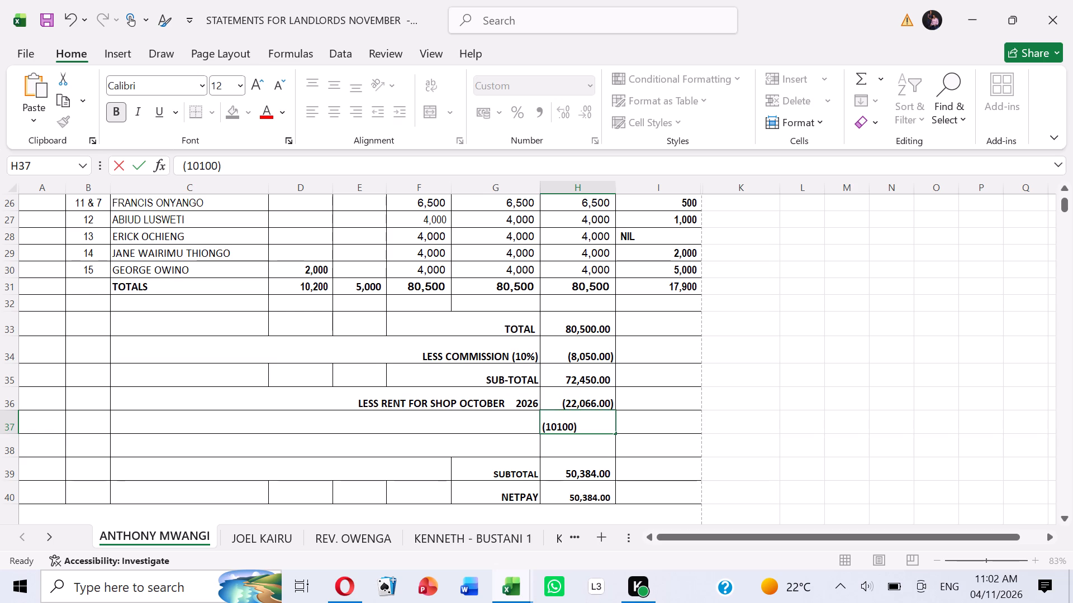
Enter a deduction of (4053) in the second blank row, directly above the SUBTOTAL row.
left_click(590, 449)
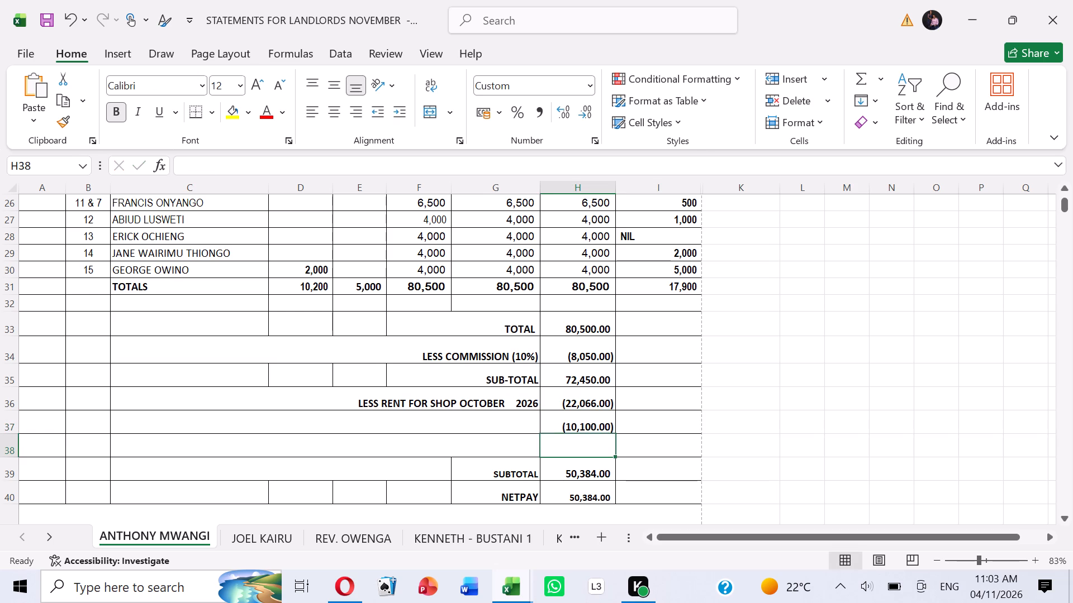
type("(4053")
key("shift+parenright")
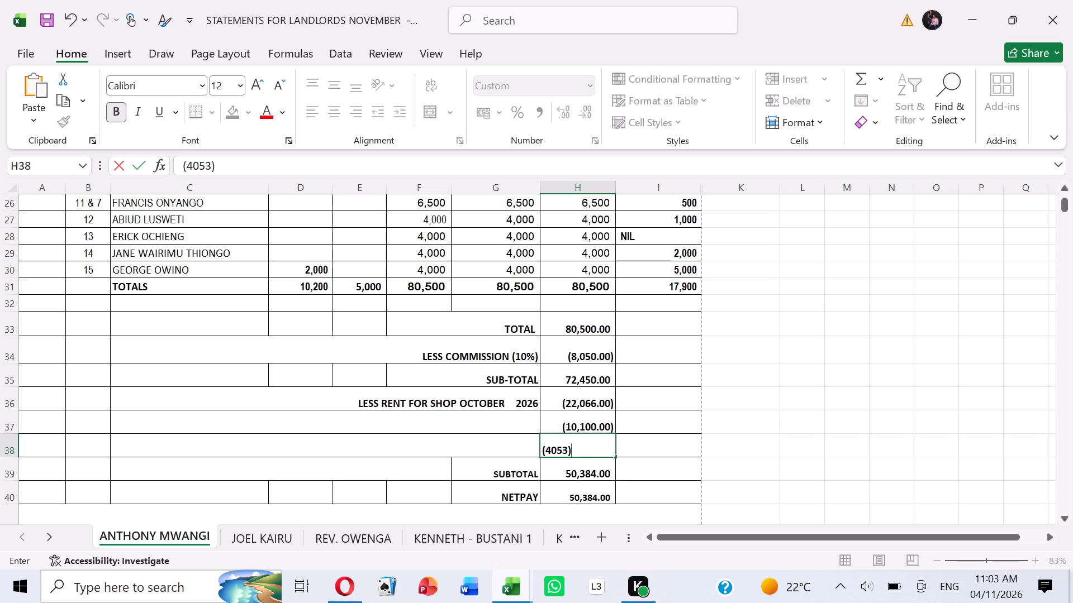
left_click(687, 462)
Insert a blank row between the SUBTOTAL and NETPAY rows.
scroll(518, 490, "down", 2)
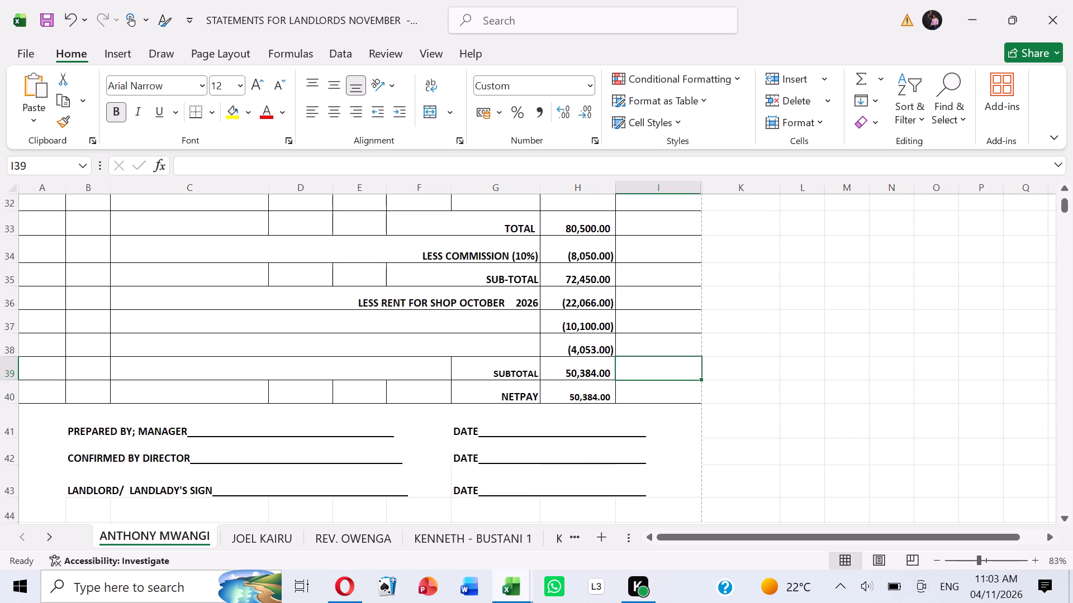
right_click(0, 389)
left_click(61, 224)
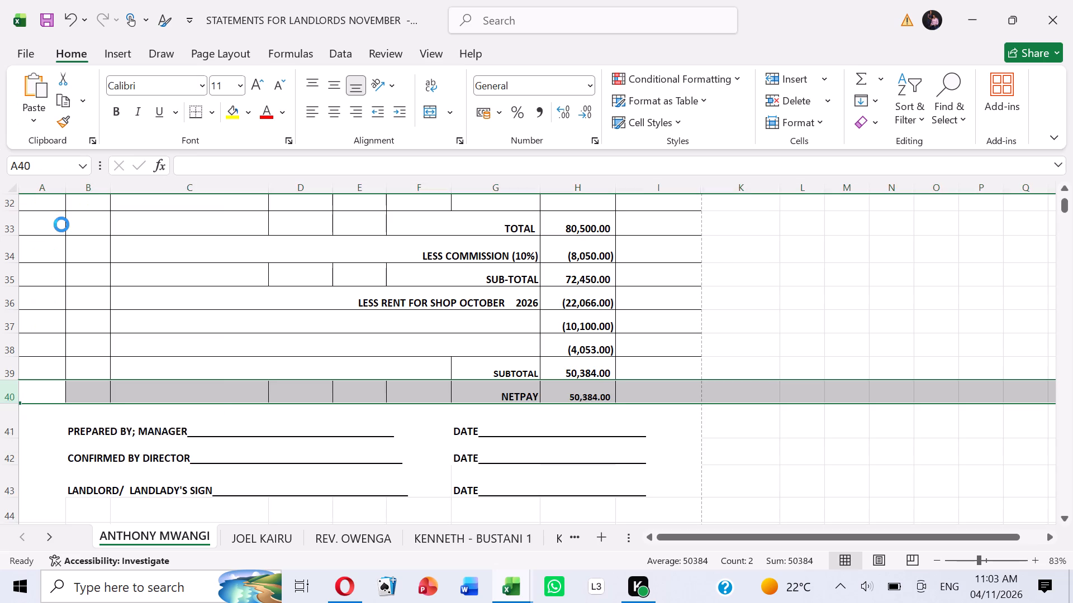
left_click(679, 419)
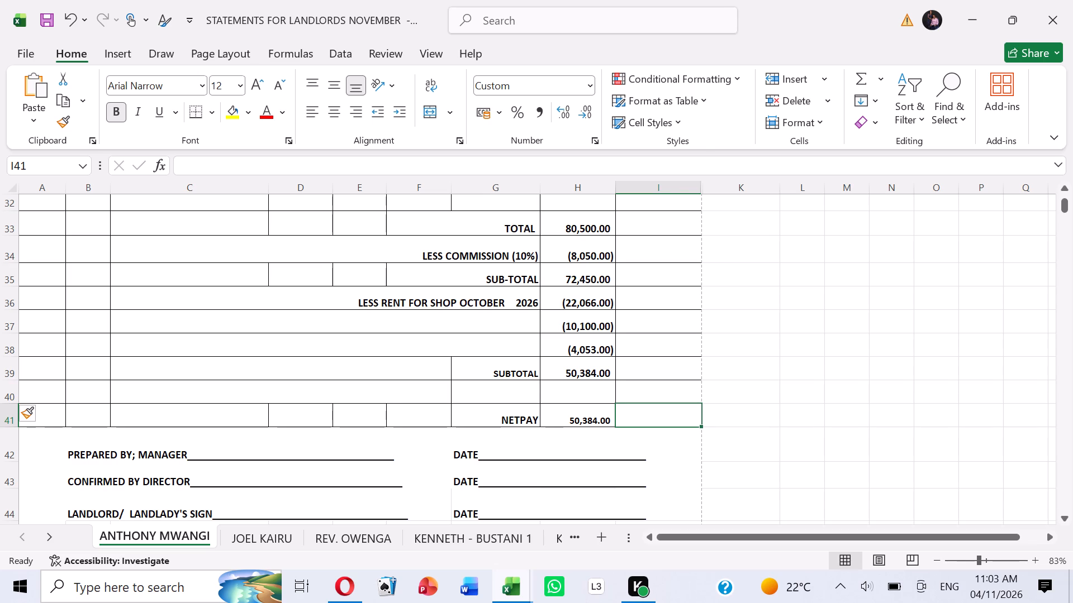
Enter 5000 in the amount column of the new row above NETPAY.
left_click(588, 390)
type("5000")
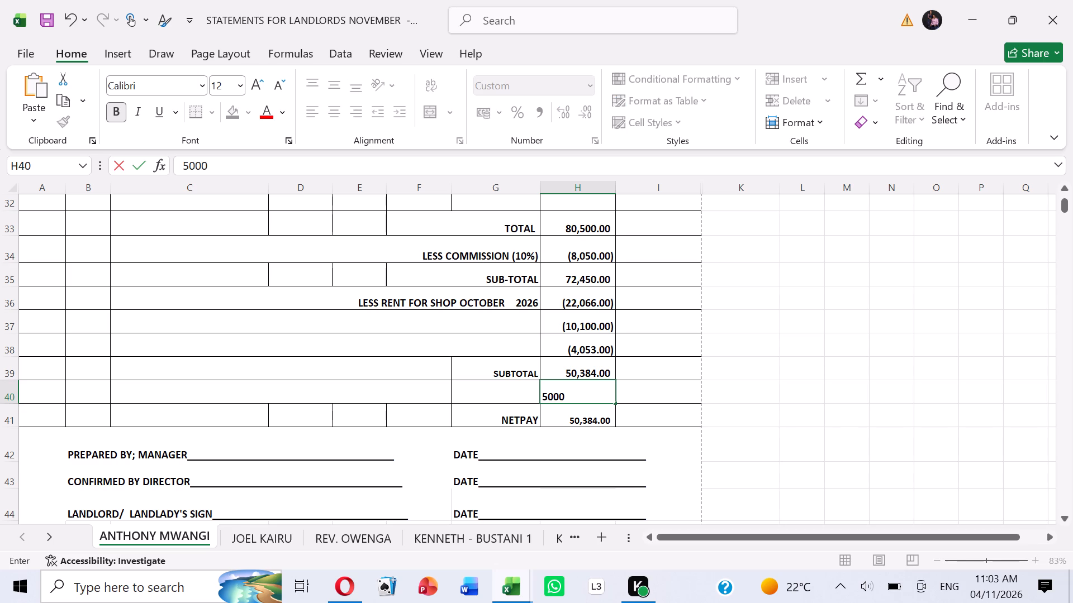
left_click(288, 397)
Merge and center D40:G40 and label the 5,000 amount ADD HOUSE DEPOSIT FOR, followed by the tenant's full name.
left_click(376, 385)
left_click_drag(305, 392, 307, 392)
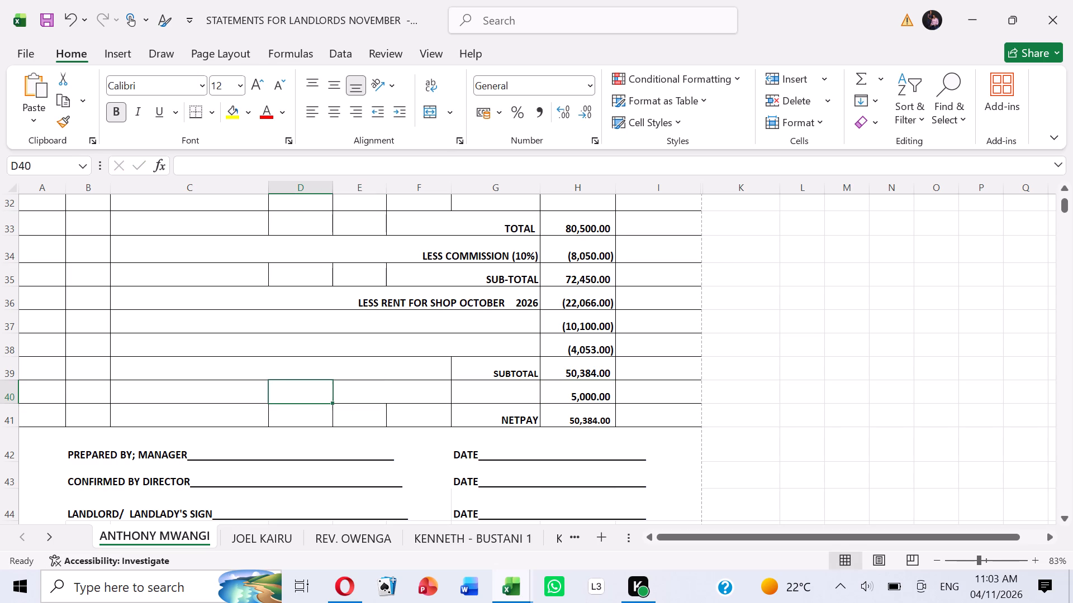
left_click_drag(307, 392, 513, 394)
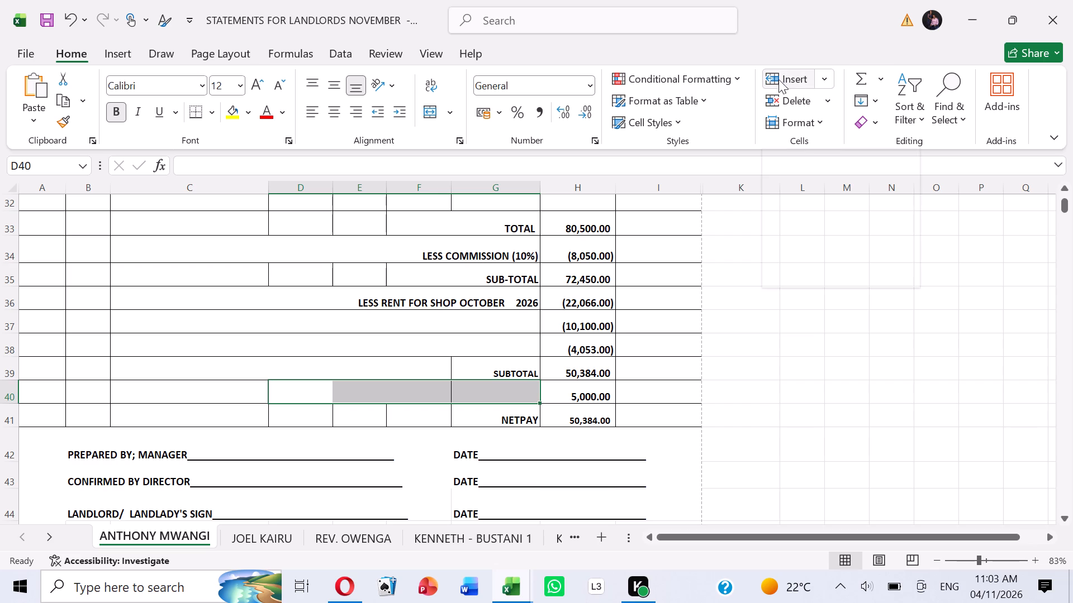
left_click(432, 111)
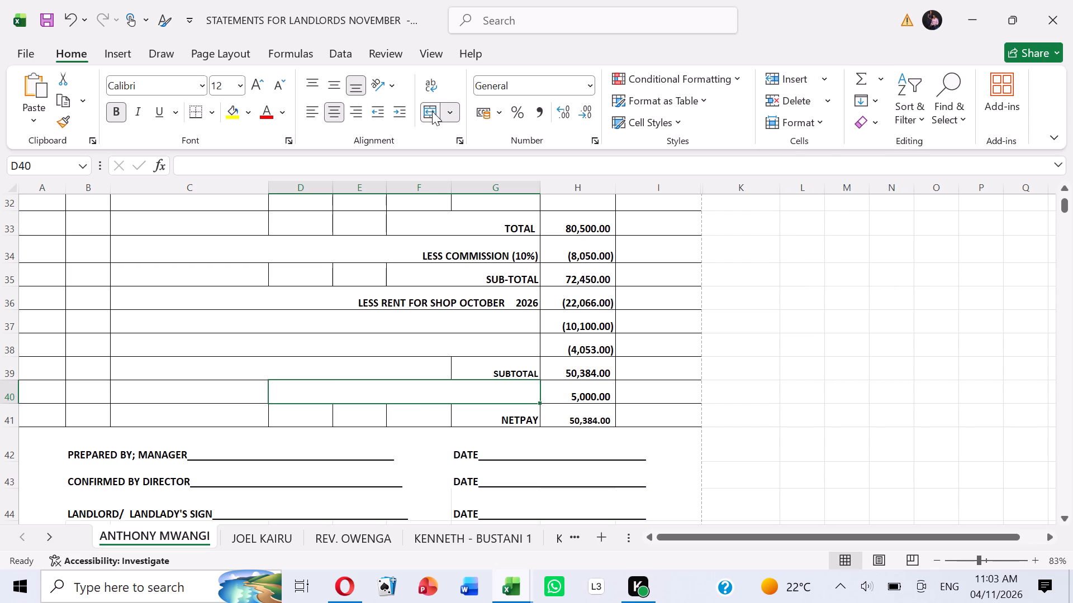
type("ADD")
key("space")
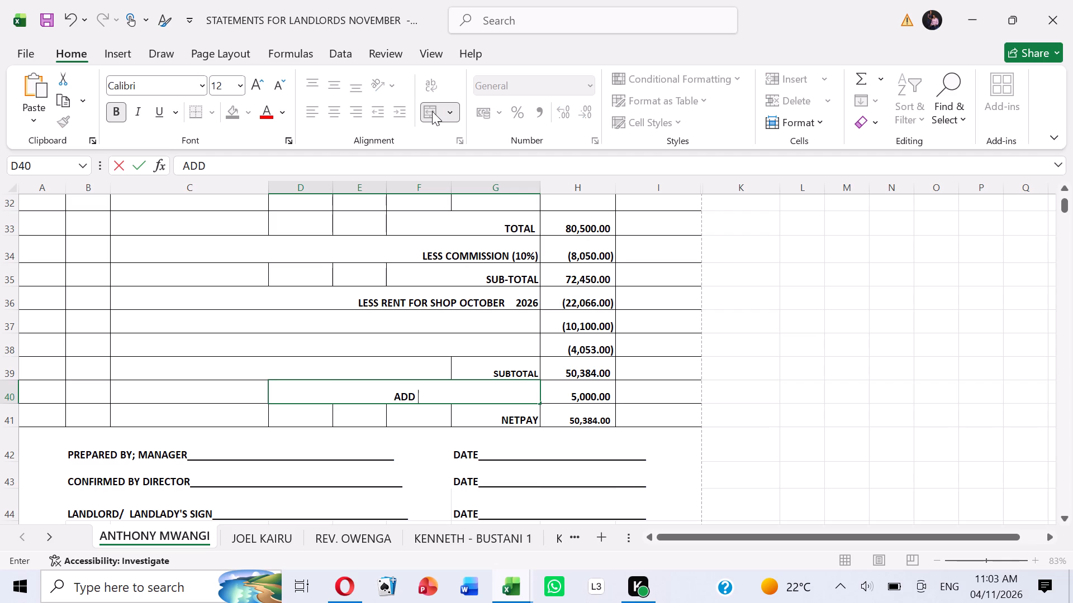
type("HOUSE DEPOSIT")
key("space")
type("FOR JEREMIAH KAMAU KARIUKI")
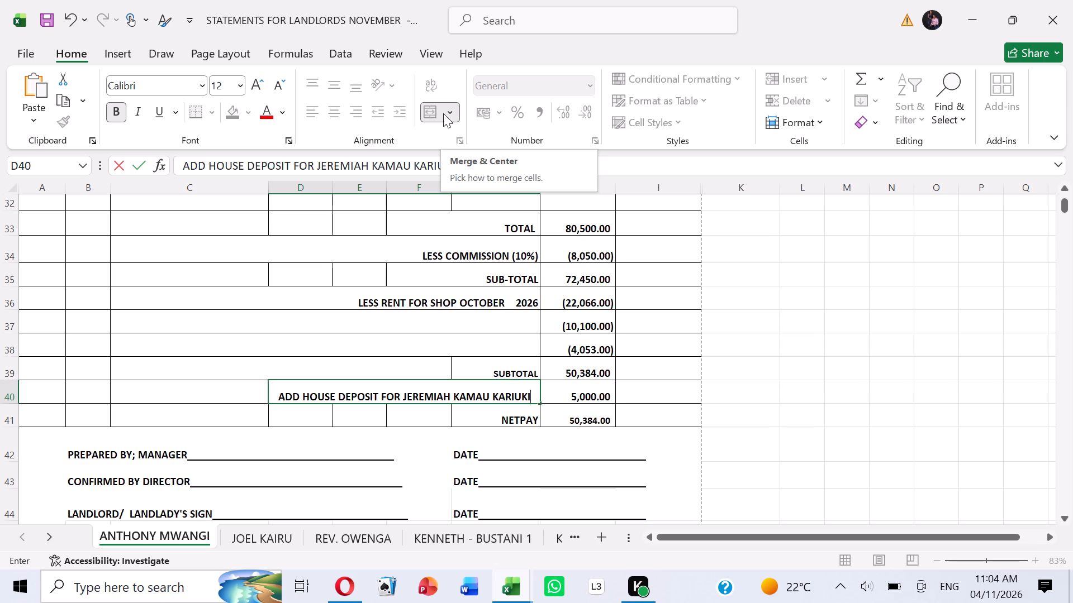
left_click(673, 404)
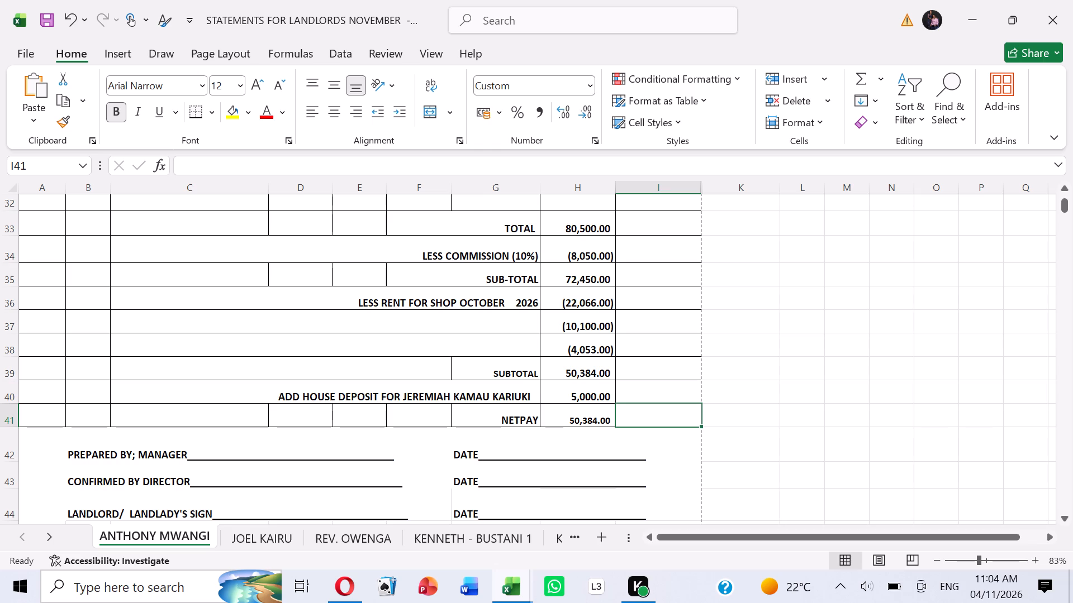
left_click(675, 444)
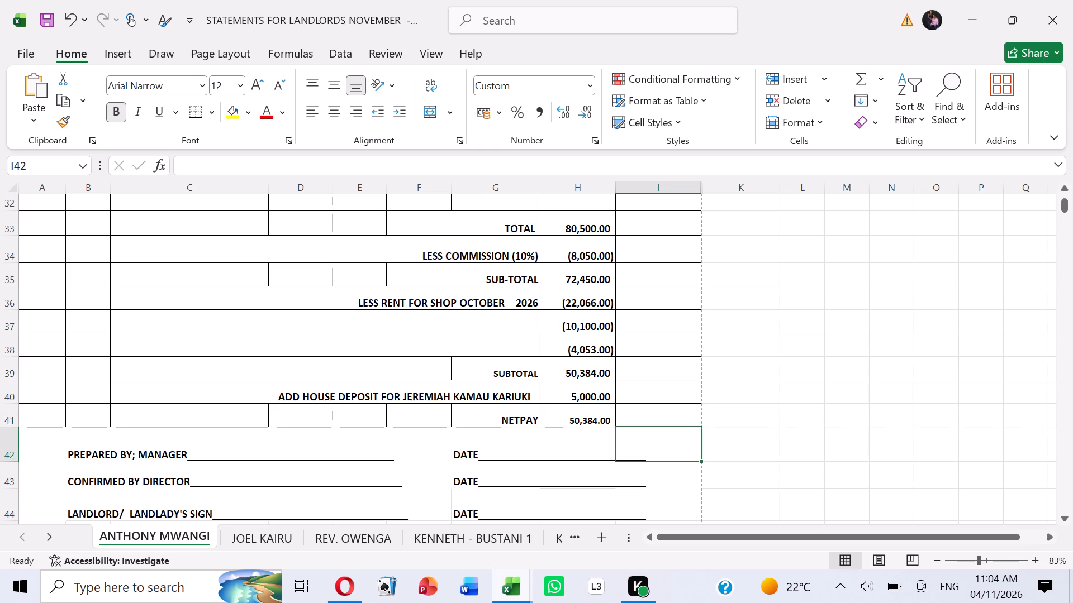
Replace the SUBTOTAL amount with an AutoSum of H35:H38, so it covers the sub-total and all three deductions.
scroll(590, 400, "up", 1)
left_click(601, 413)
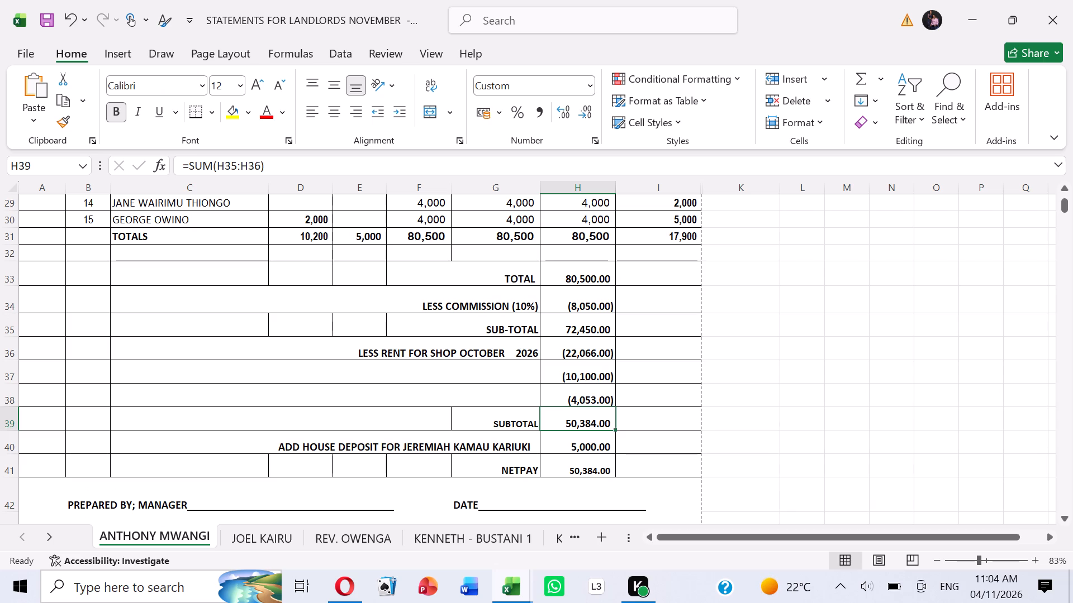
key("Delete")
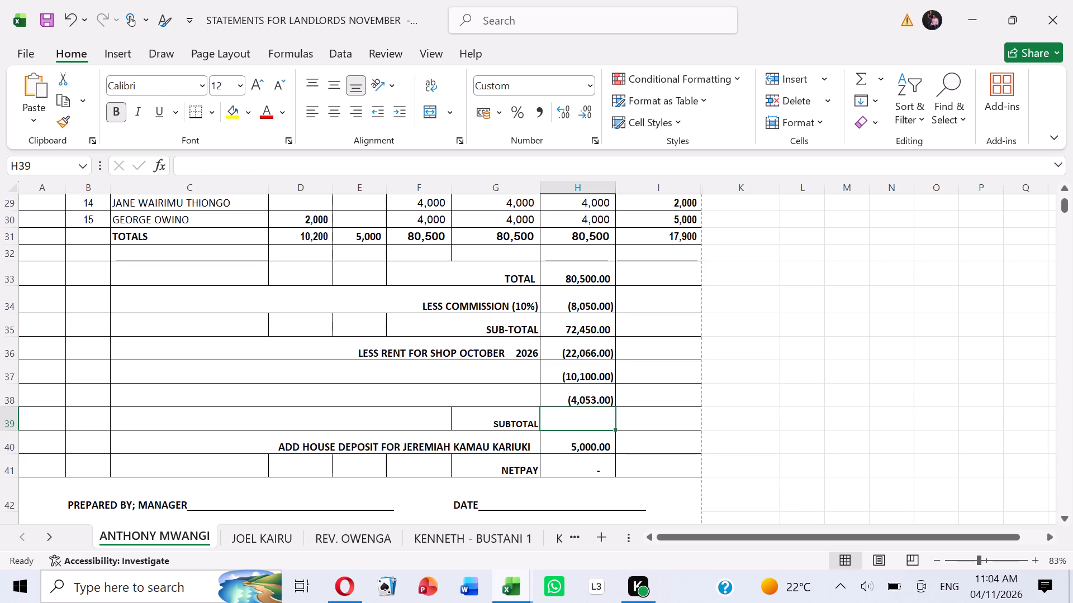
left_click_drag(579, 327, 572, 424)
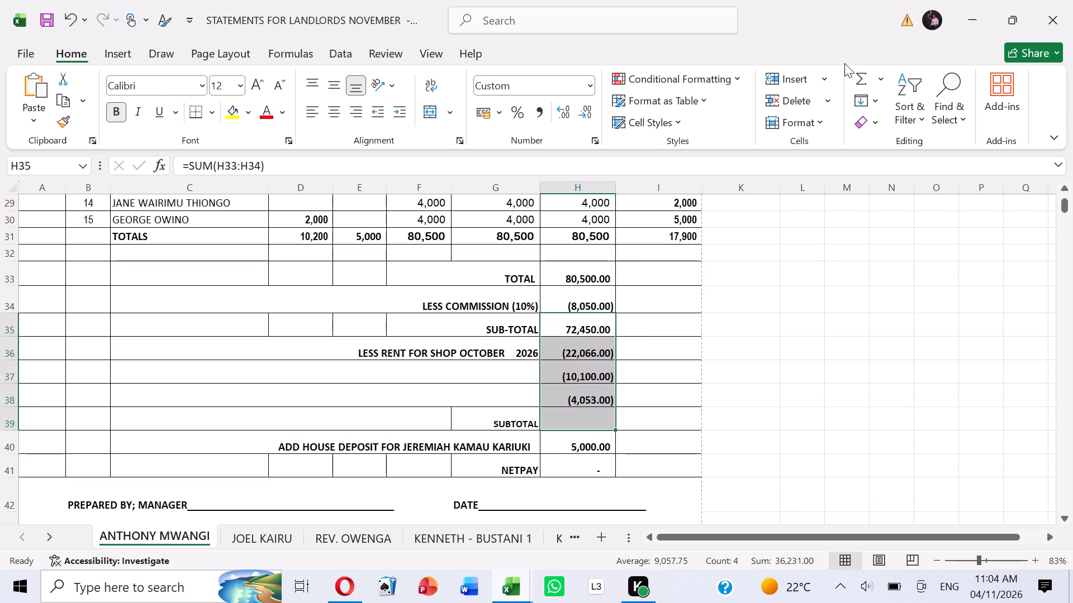
left_click(858, 79)
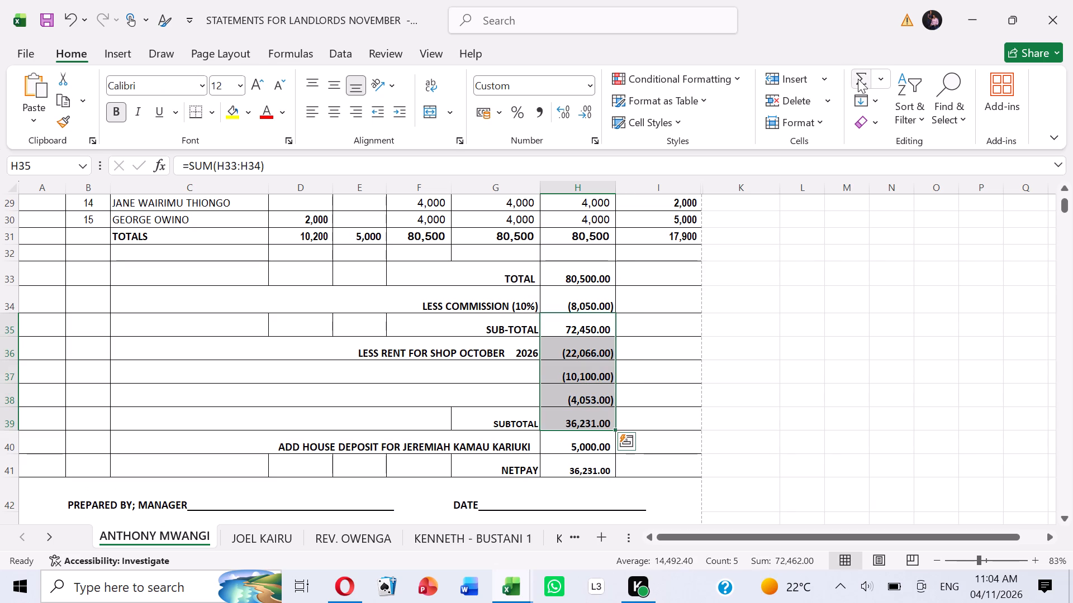
left_click(741, 384)
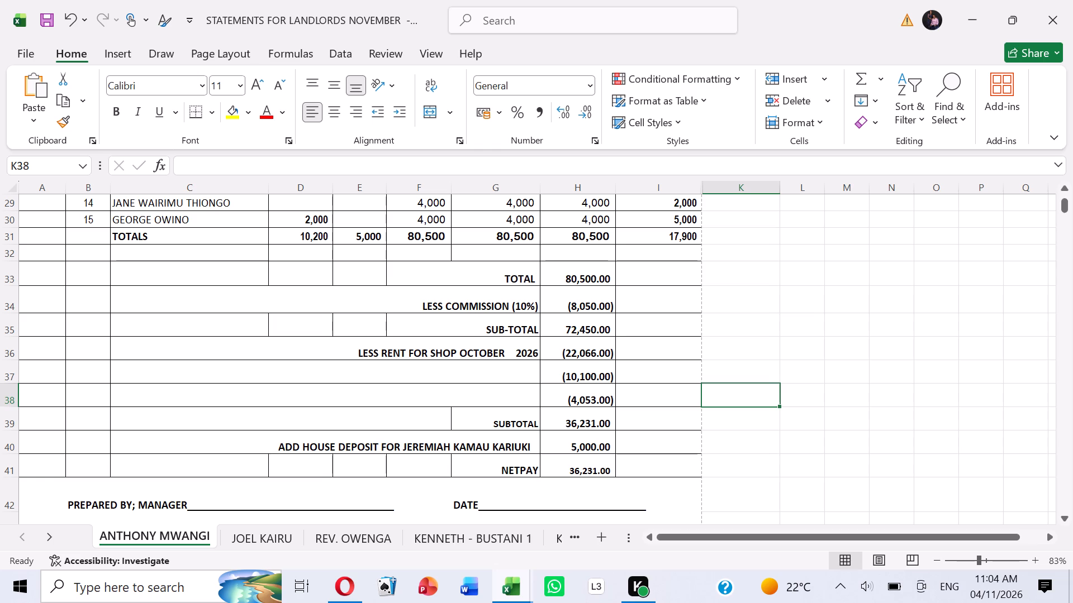
Replace the NETPAY amount with an AutoSum of the SUBTOTAL and the house deposit.
left_click(585, 465)
key("Delete")
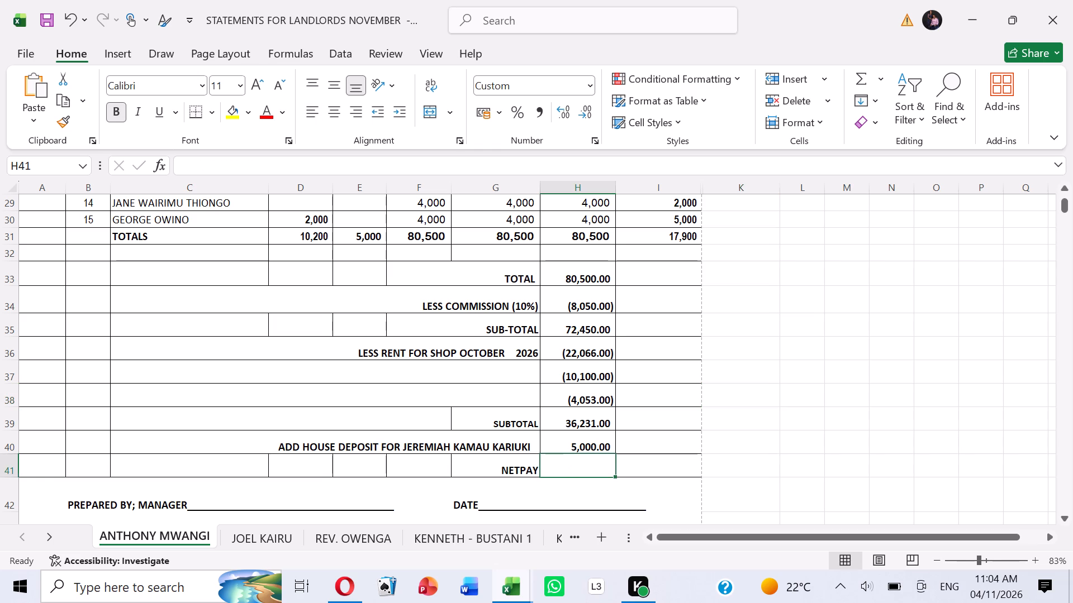
left_click_drag(583, 421, 580, 456)
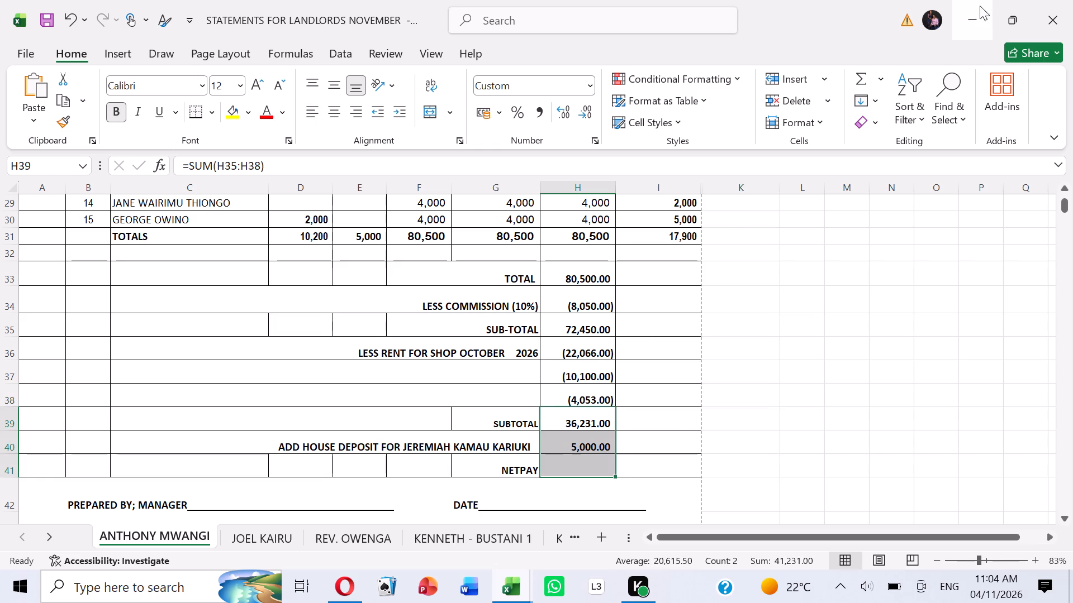
left_click(858, 76)
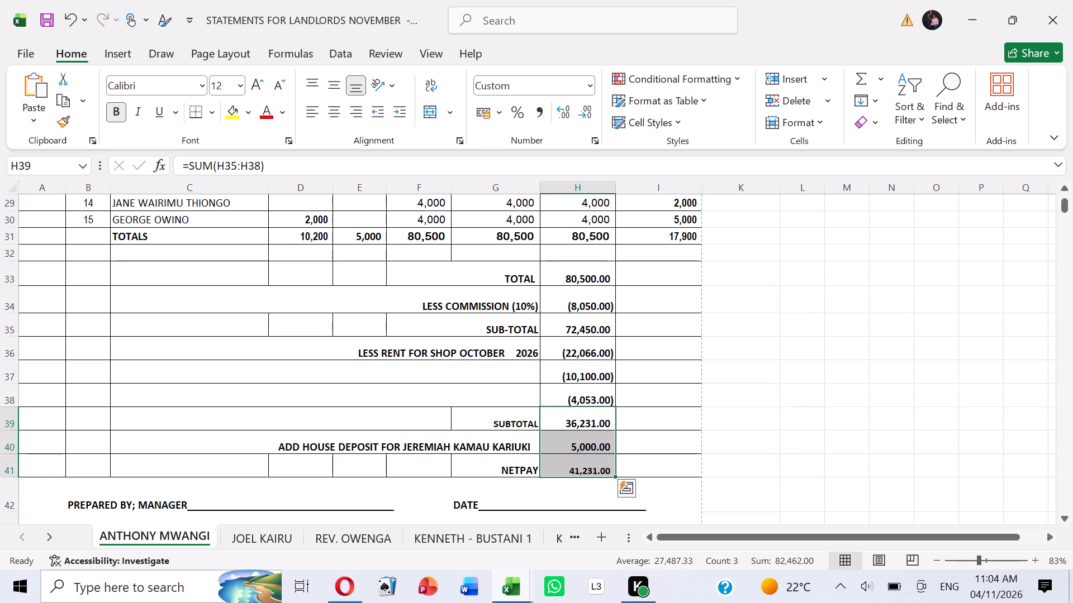
left_click(685, 438)
Merge D37:G37 and enter the right-aligned label LESS MONEY SENT TO, followed by the recipient's name, for the 10,100 deduction.
left_click(430, 394)
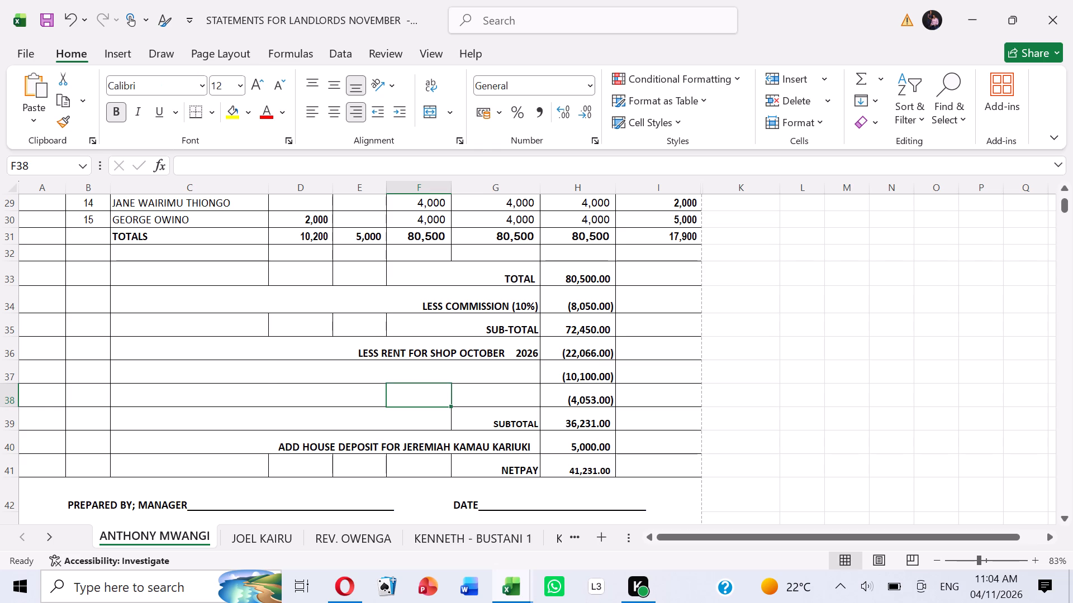
left_click_drag(289, 368, 507, 381)
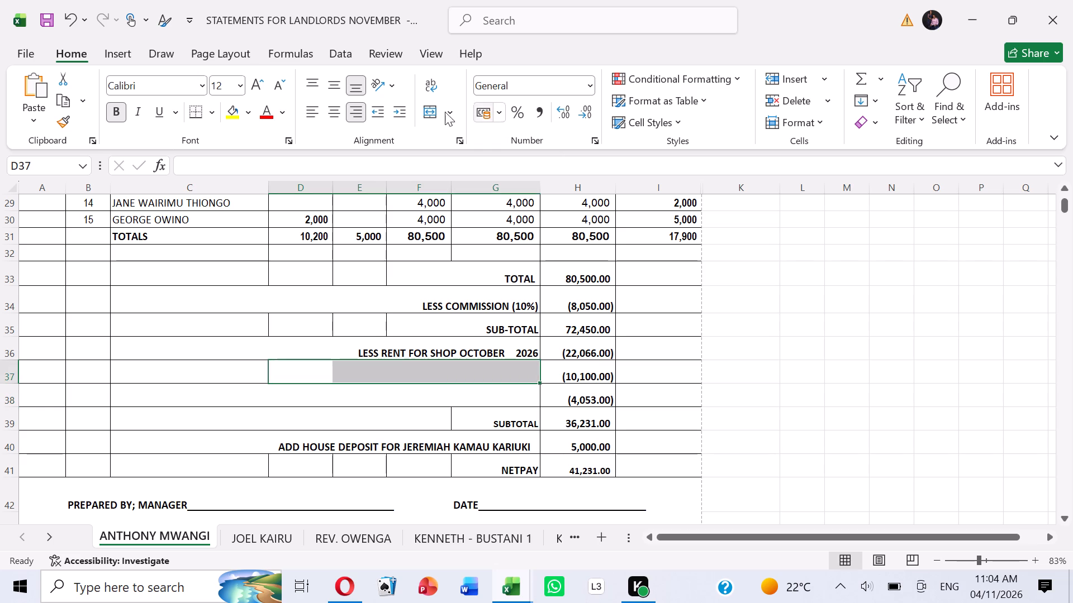
left_click(430, 111)
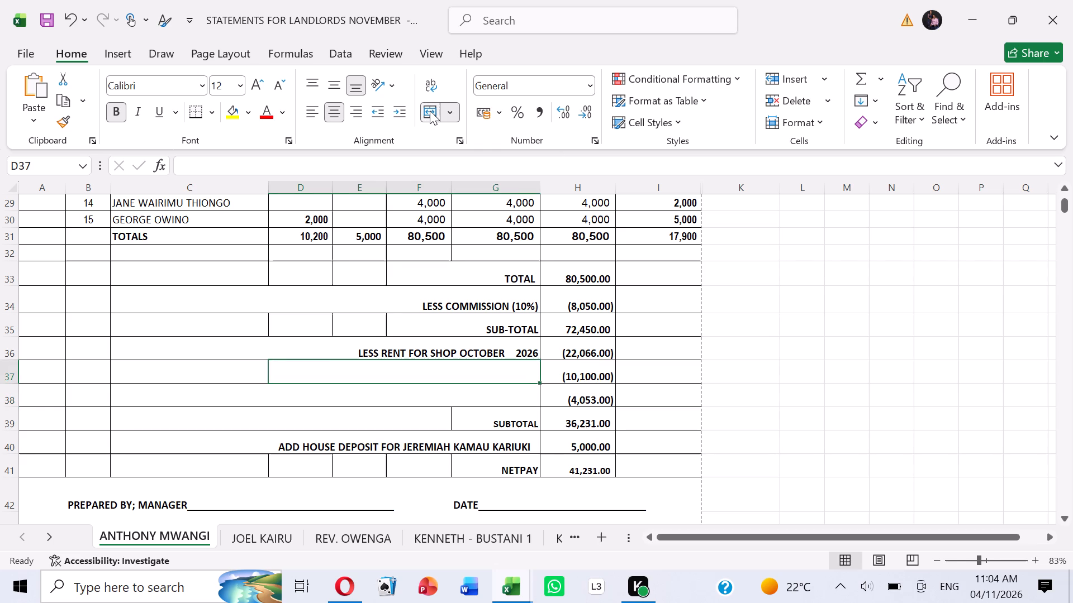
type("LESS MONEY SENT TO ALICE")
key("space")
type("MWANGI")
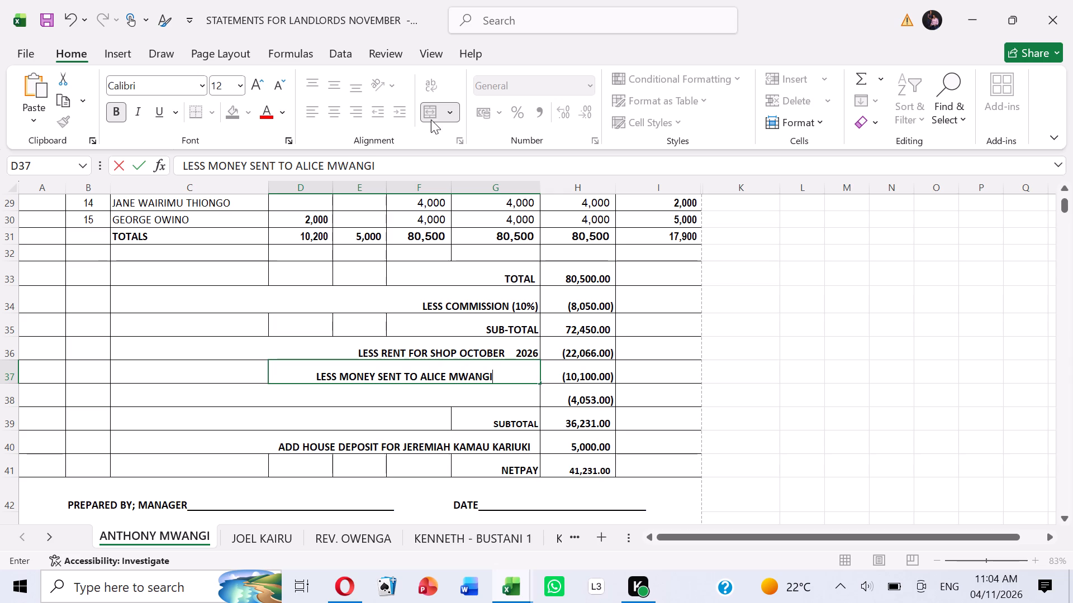
left_click(489, 388)
left_click(474, 371)
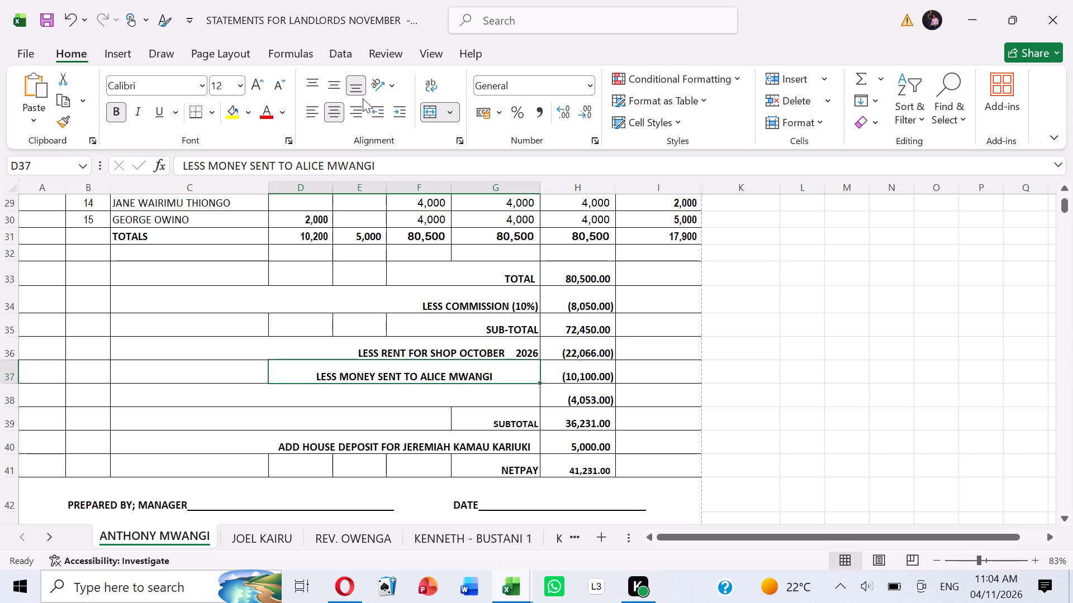
left_click(359, 118)
left_click(784, 449)
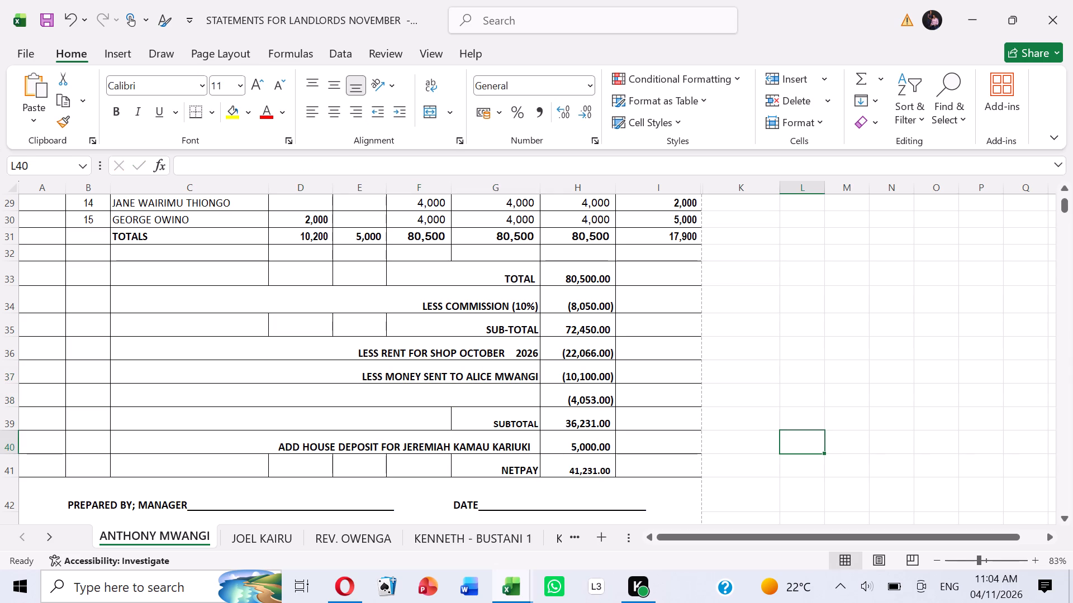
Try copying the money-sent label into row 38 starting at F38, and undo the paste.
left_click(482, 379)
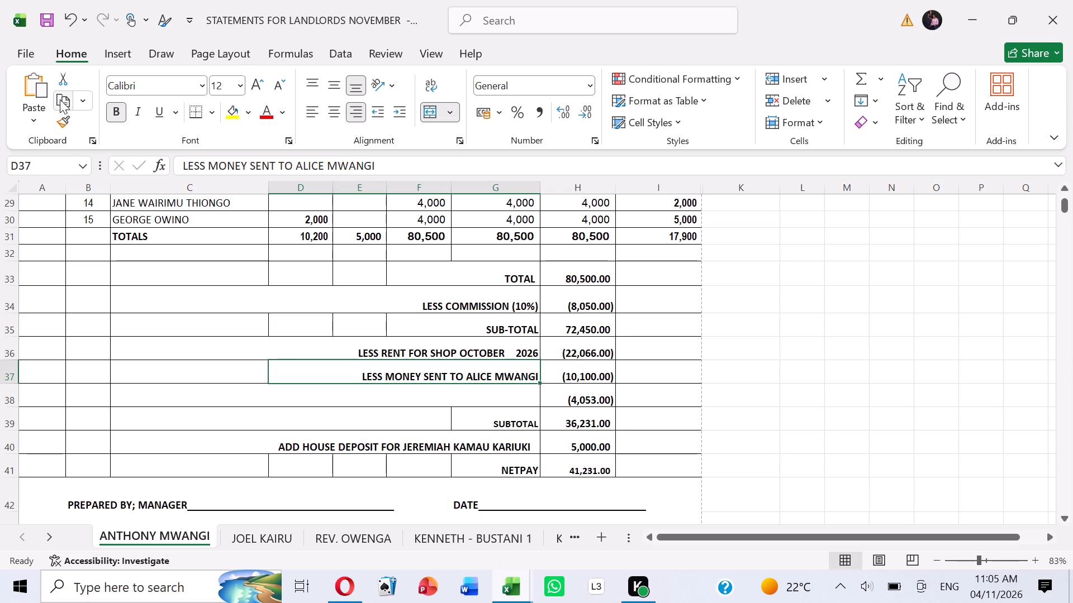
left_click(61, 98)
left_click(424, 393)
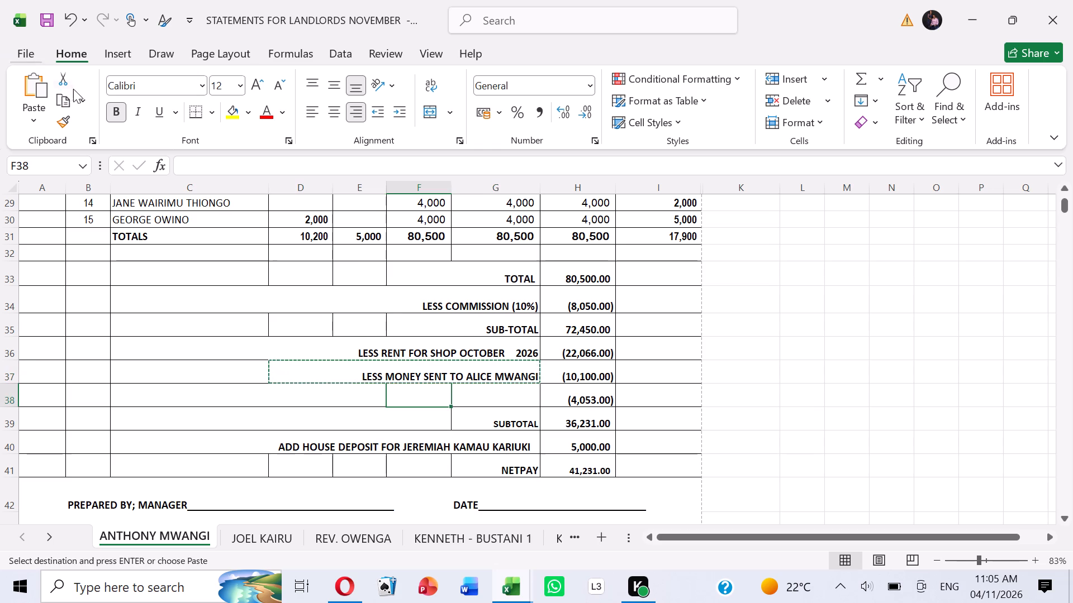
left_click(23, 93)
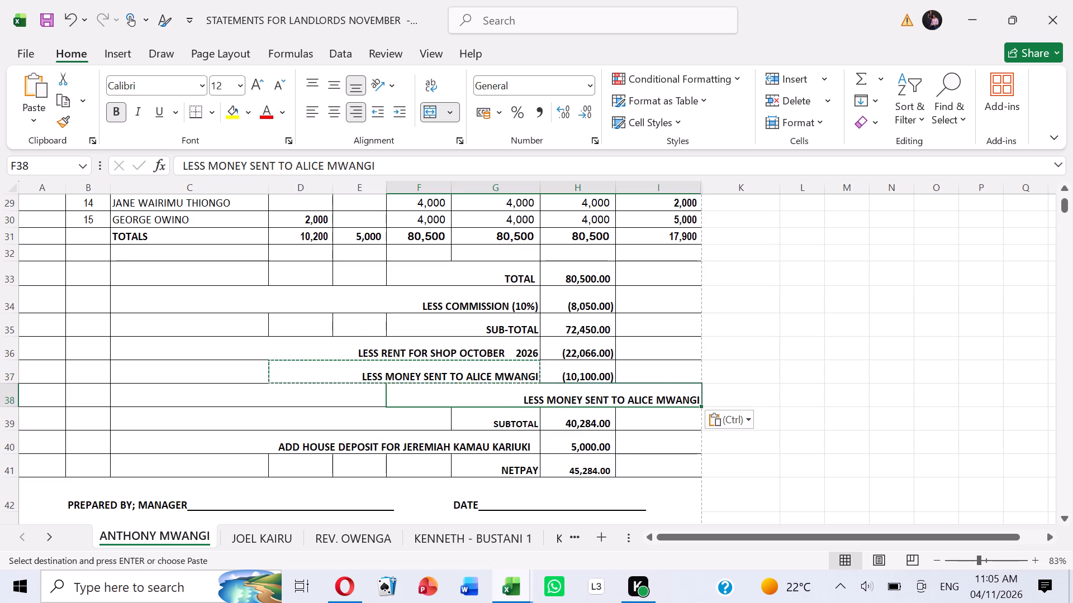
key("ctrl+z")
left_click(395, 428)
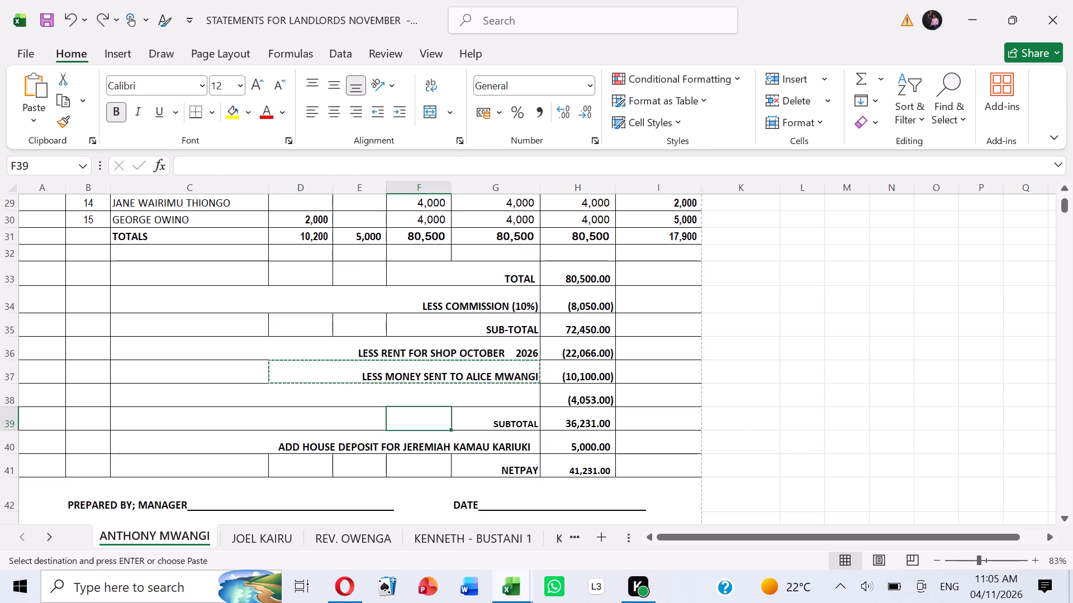
Save the workbook.
left_click(43, 20)
Copy the row 37 money-sent label to C38, merge C38:G38, and right-align it beside the 4,053 deduction.
left_click(367, 370)
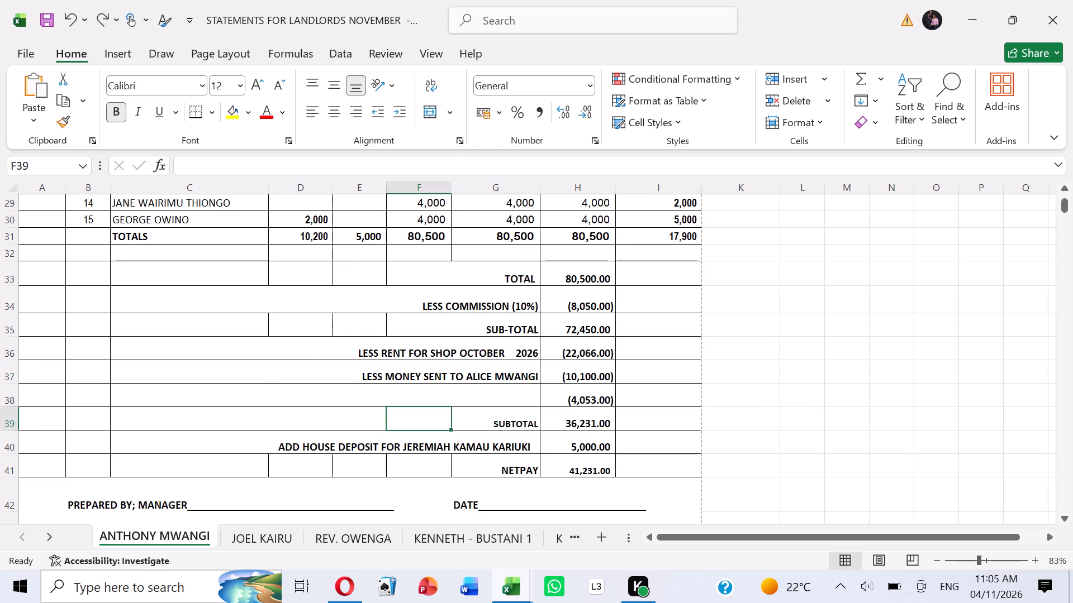
left_click(69, 102)
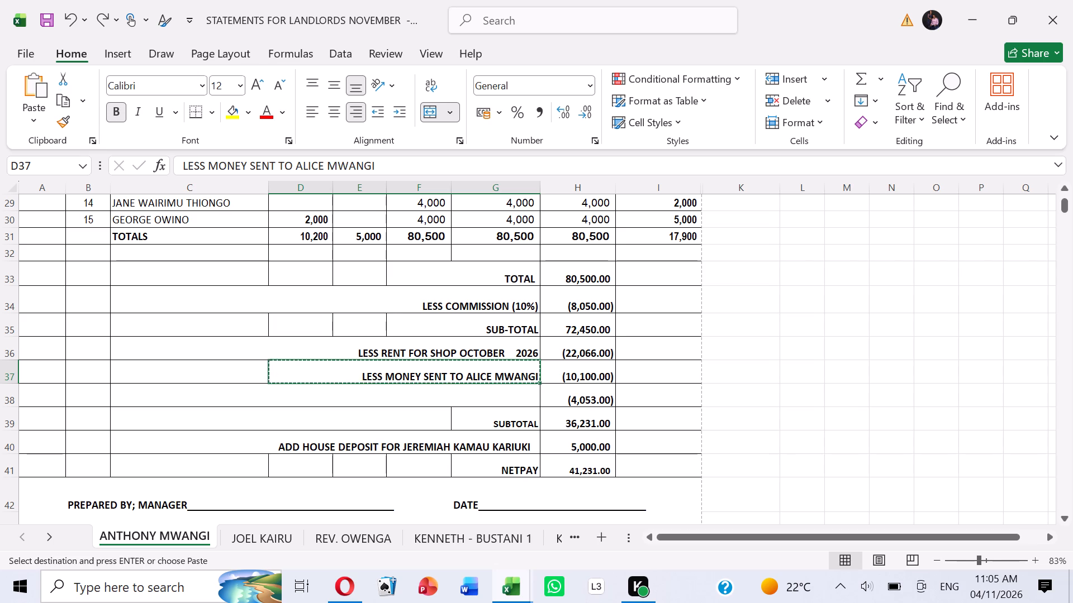
left_click(262, 393)
left_click(42, 94)
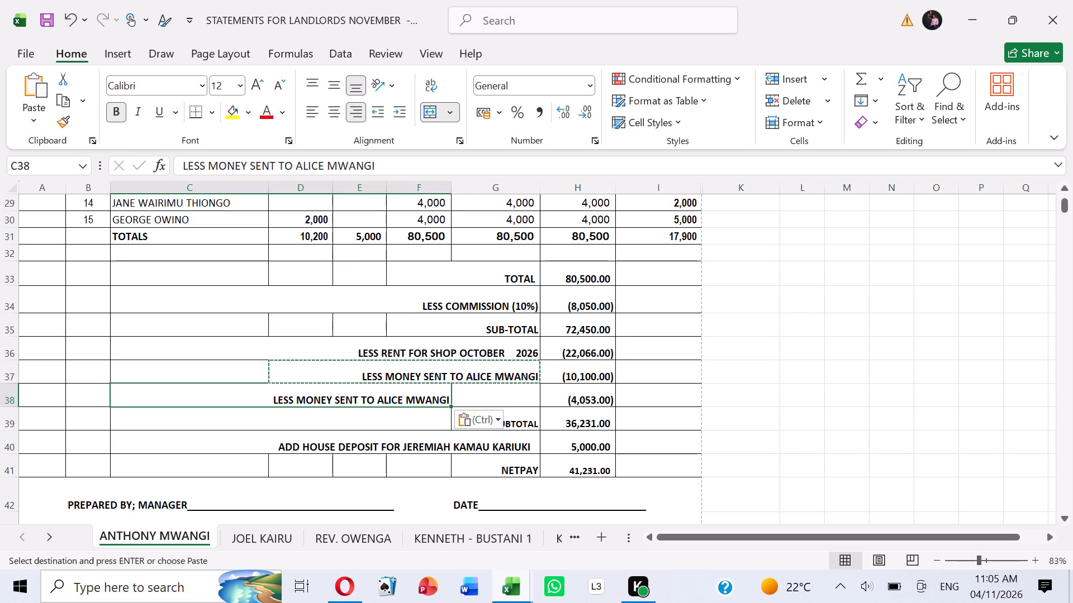
left_click(687, 410)
left_click_drag(392, 389, 494, 395)
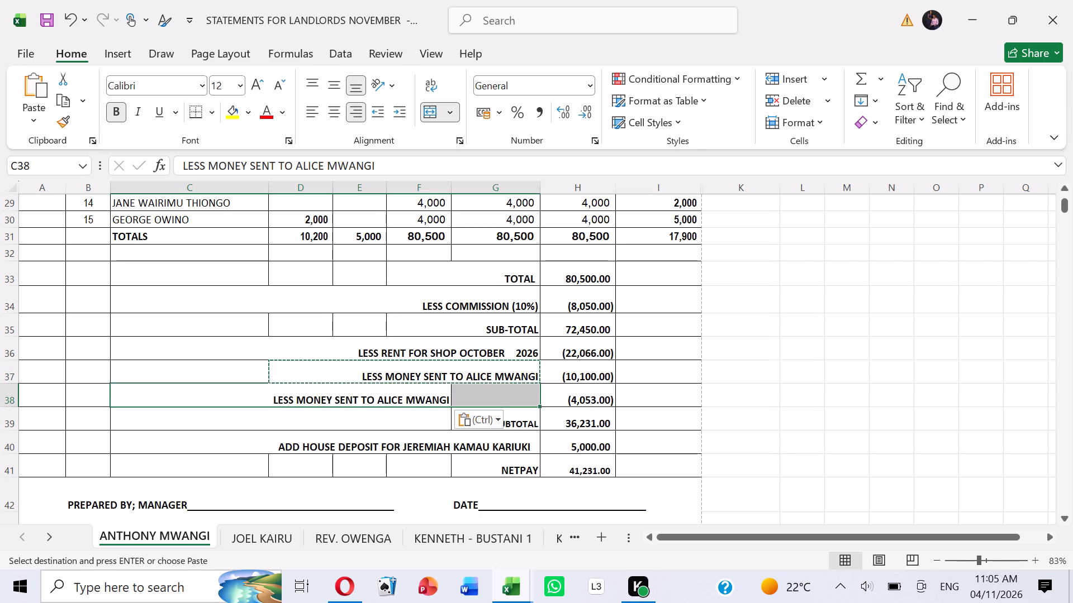
left_click(429, 112)
left_click(429, 112)
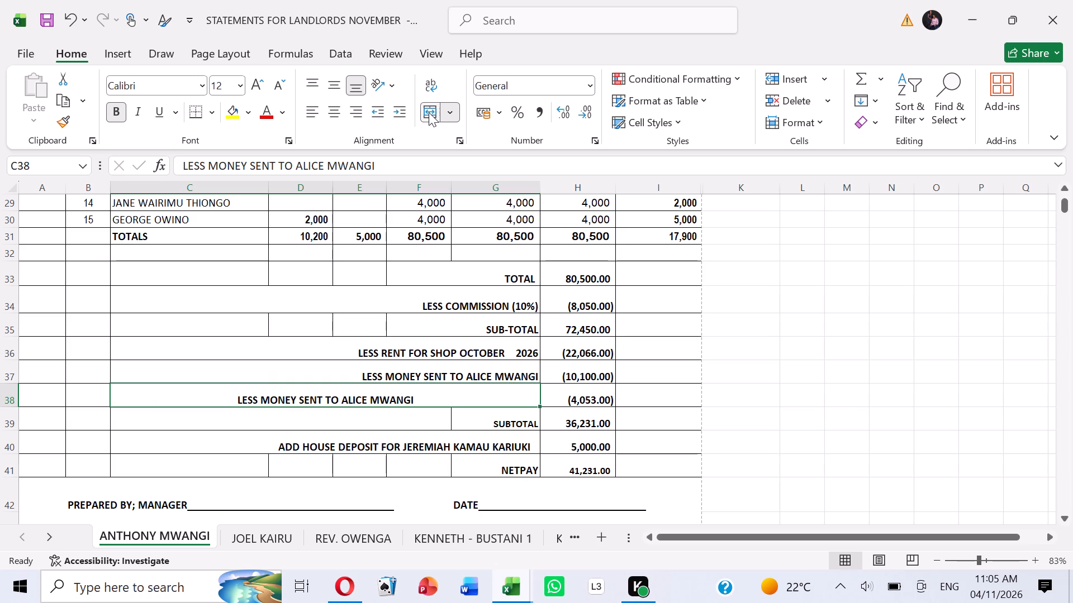
left_click(355, 108)
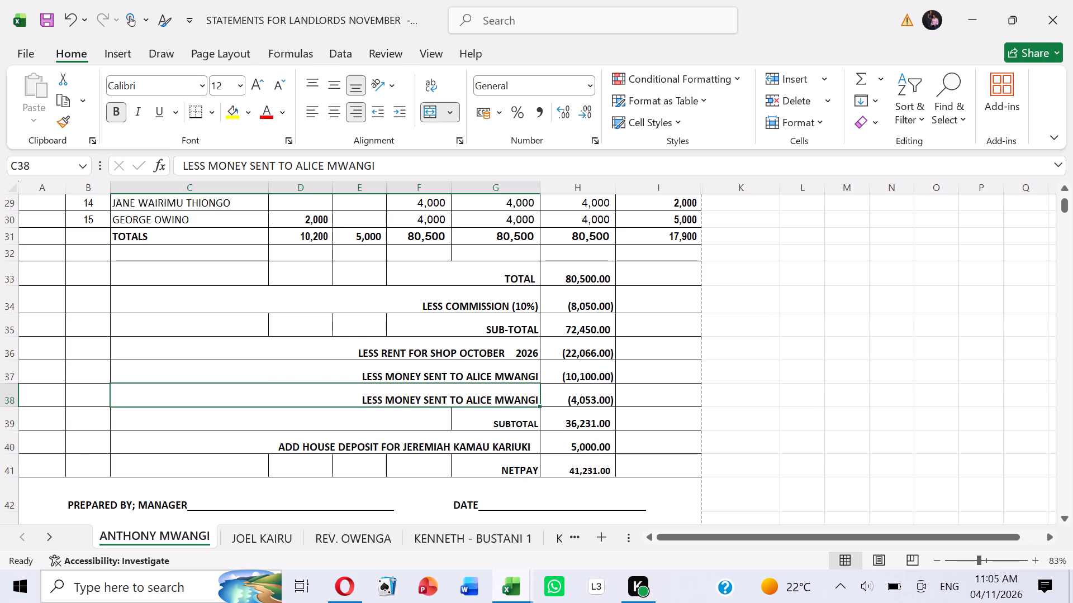
left_click(736, 421)
Save the landlord statements workbook.
key("ctrl+s")
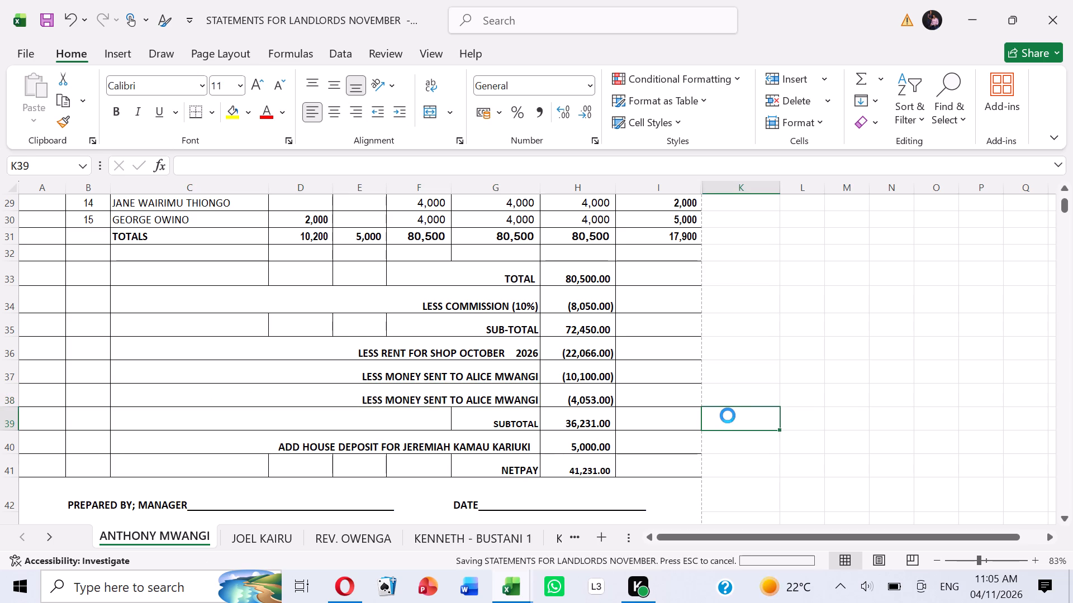
key("ctrl+s")
key("ctrl+s")
key("ctrl+s")
left_click(736, 486)
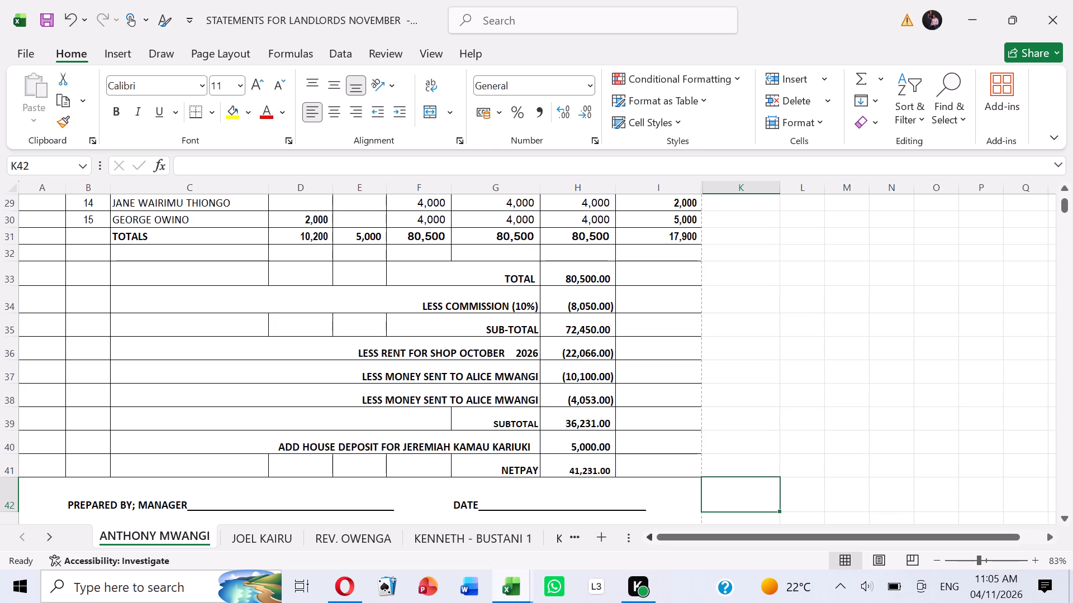
Increase the height of row 42, the PREPARED BY; MANAGER signature line, to 41.50.
left_click(618, 485)
scroll(614, 485, "down", 2)
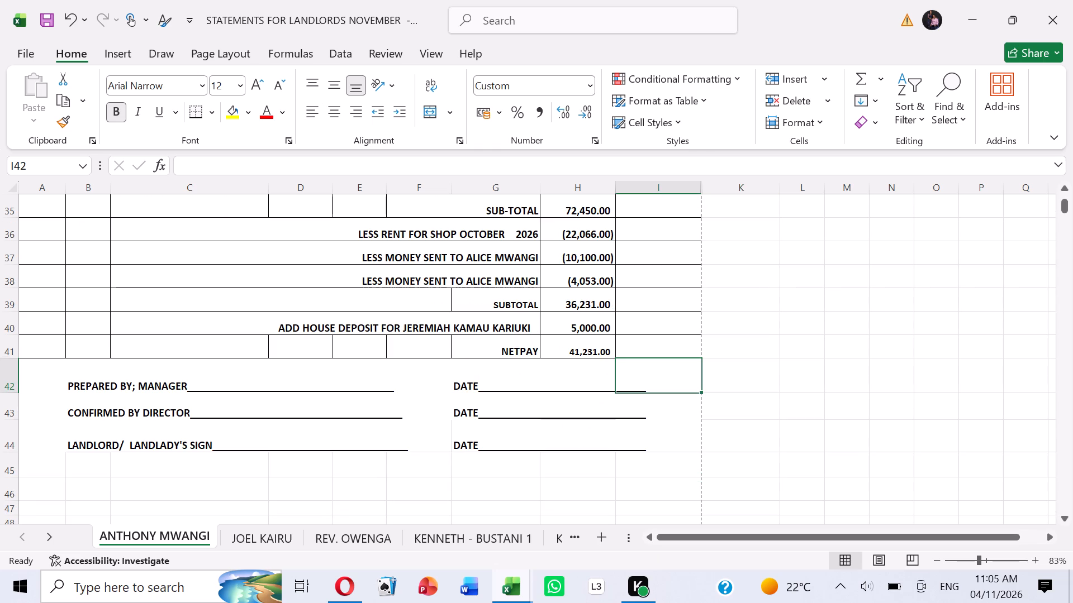
left_click_drag(18, 391, 25, 395)
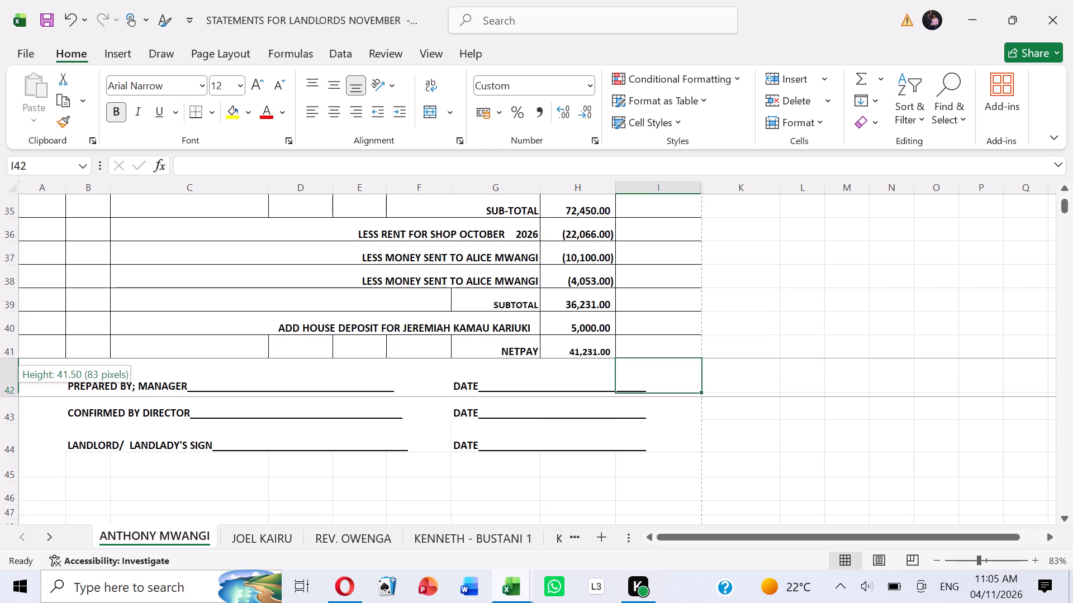
left_click_drag(25, 395, 29, 395)
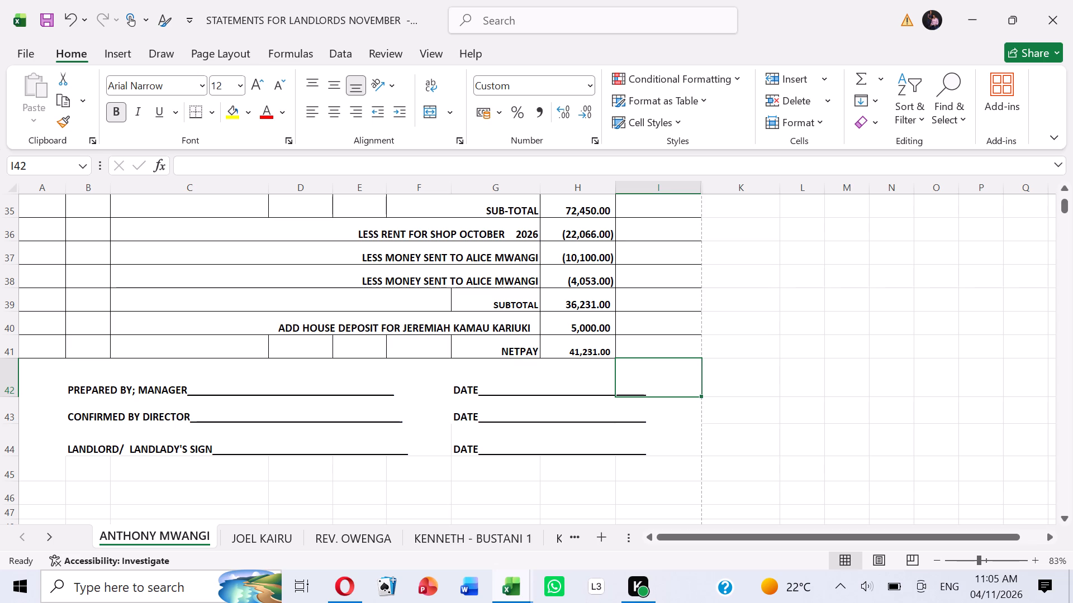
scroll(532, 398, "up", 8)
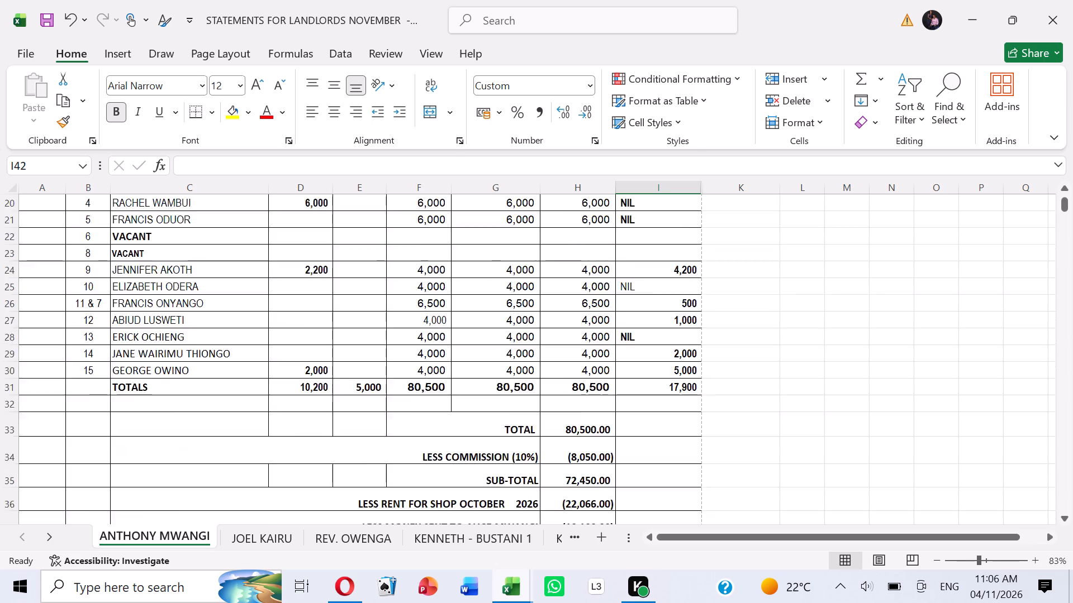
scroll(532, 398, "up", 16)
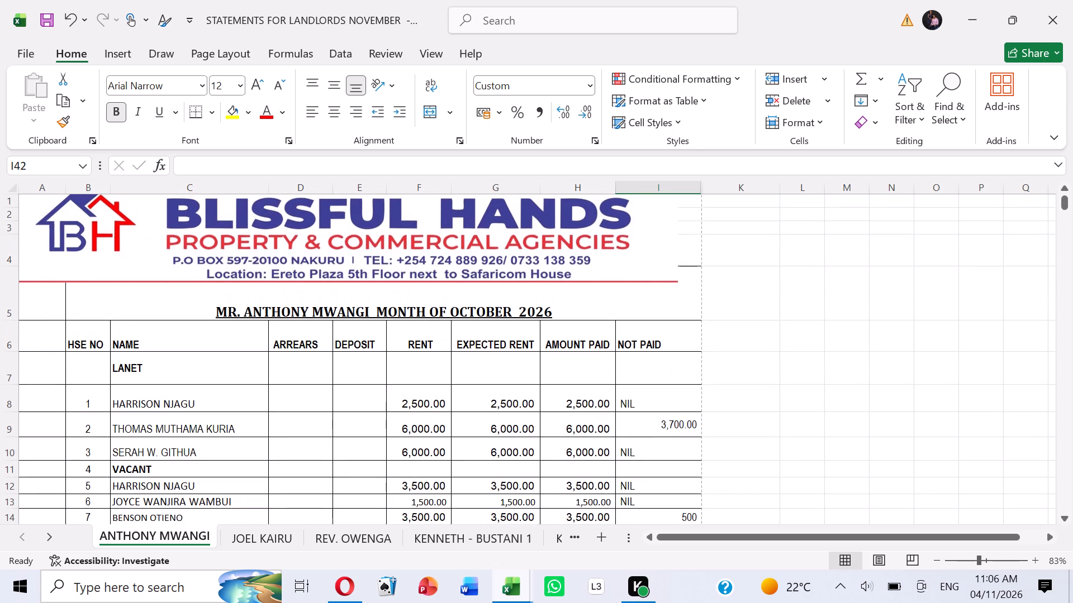
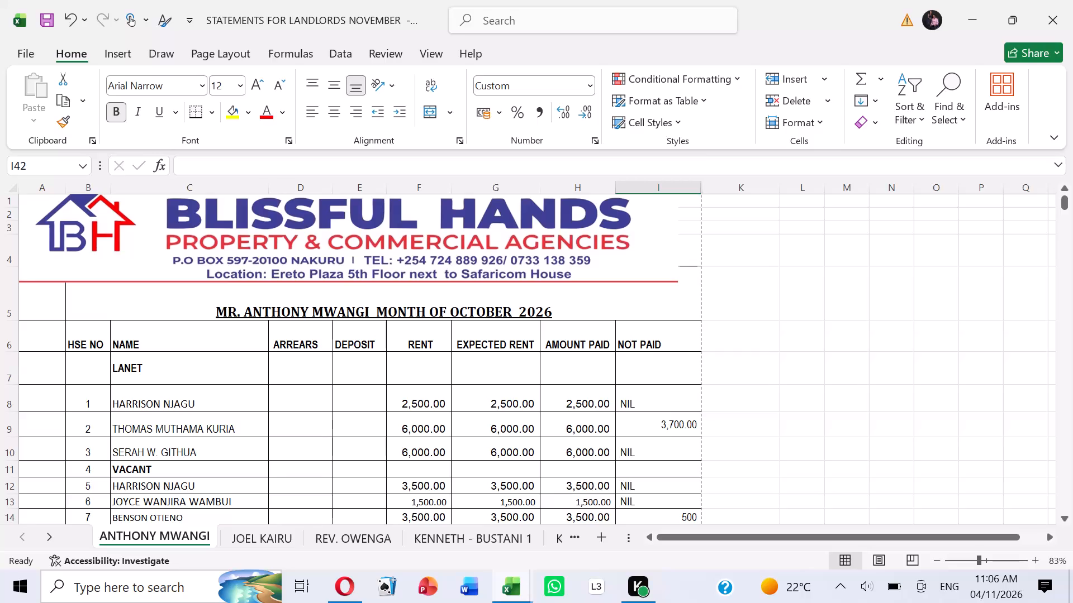
Clear the existing totals in D31:I31 of the TOTALS row below the Mwariki tenants.
left_click(411, 376)
scroll(411, 376, "down", 8)
scroll(411, 376, "up", 1)
scroll(411, 376, "down", 1)
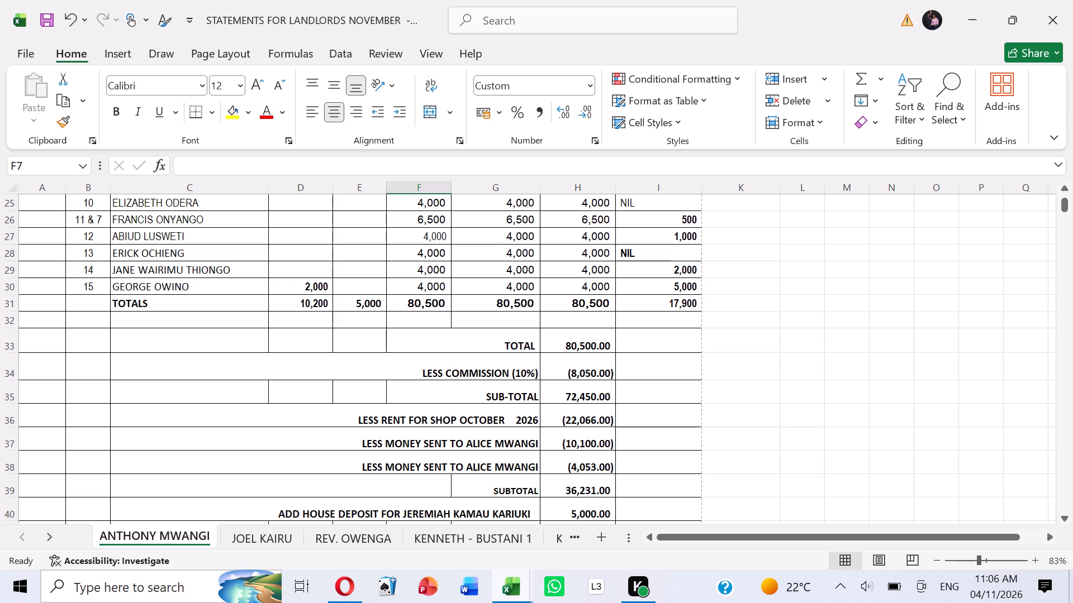
left_click_drag(302, 305, 644, 305)
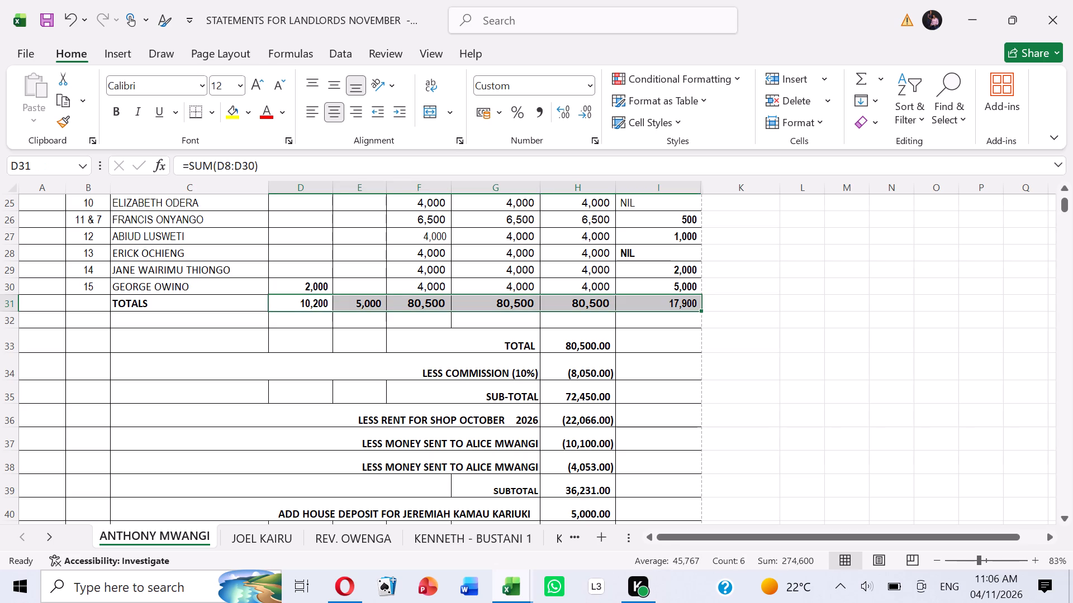
key("Delete")
left_click(562, 338)
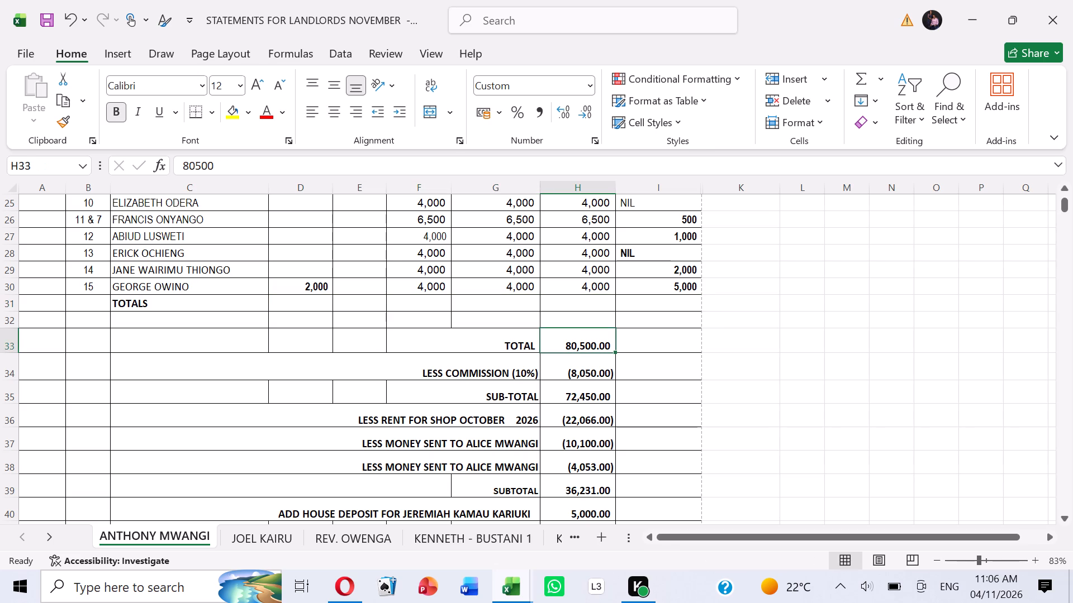
Re-enter the column totals in D31:I31 with AutoSum, adding up rows 8 to 30 of columns D to I.
left_click_drag(311, 305, 660, 306)
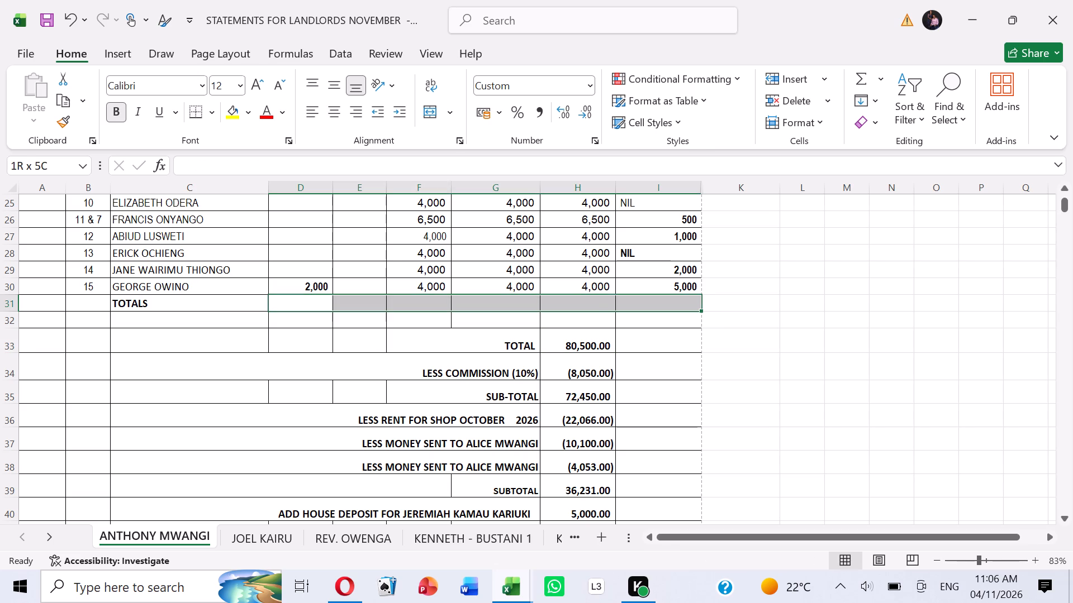
left_click_drag(660, 306, 662, 139)
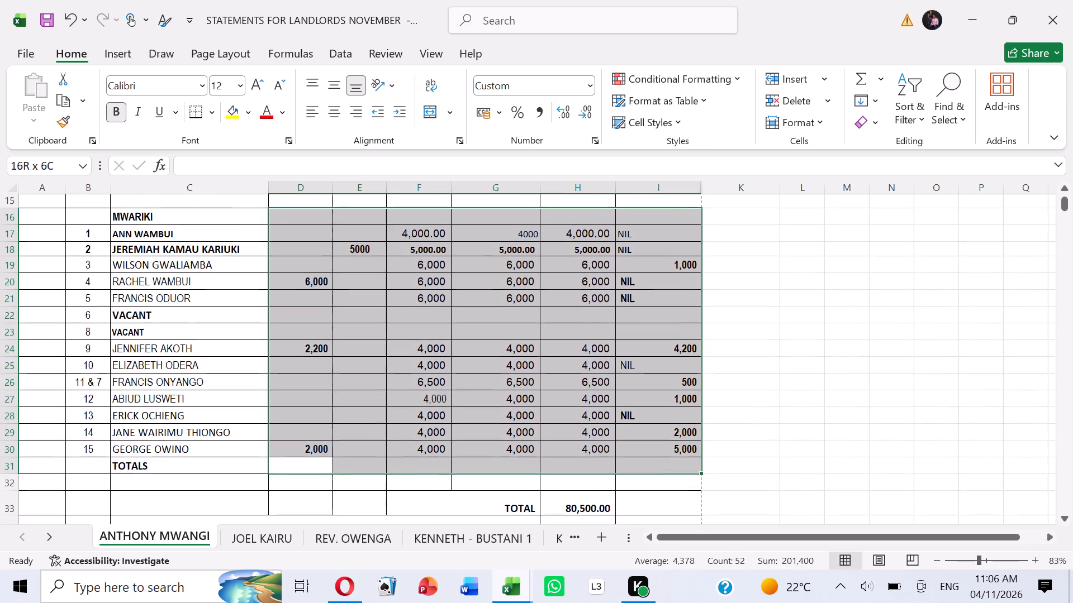
left_click_drag(662, 139, 654, 403)
left_click(861, 75)
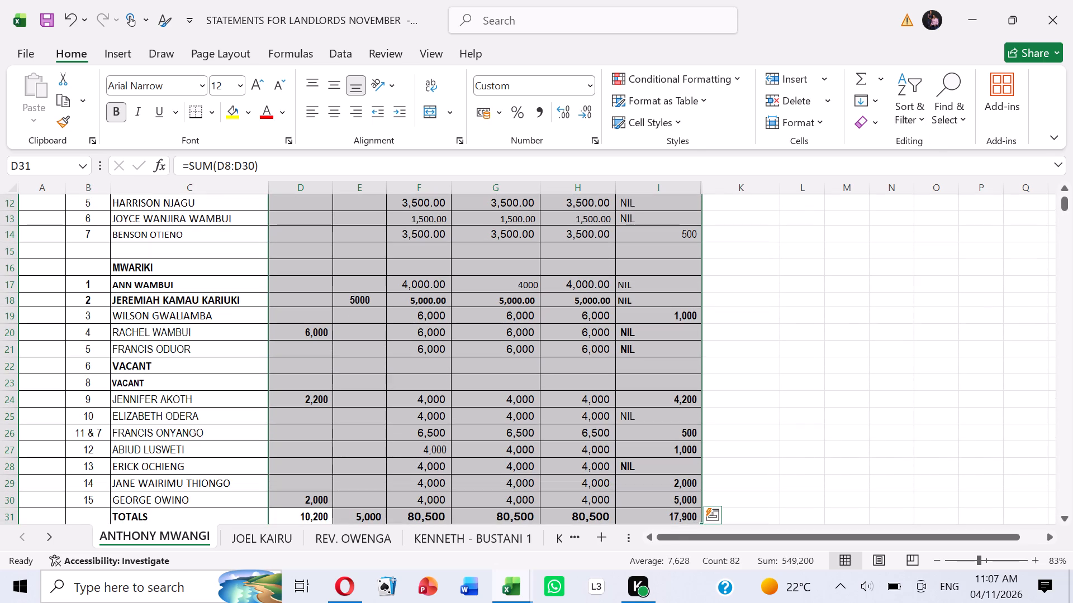
left_click(744, 424)
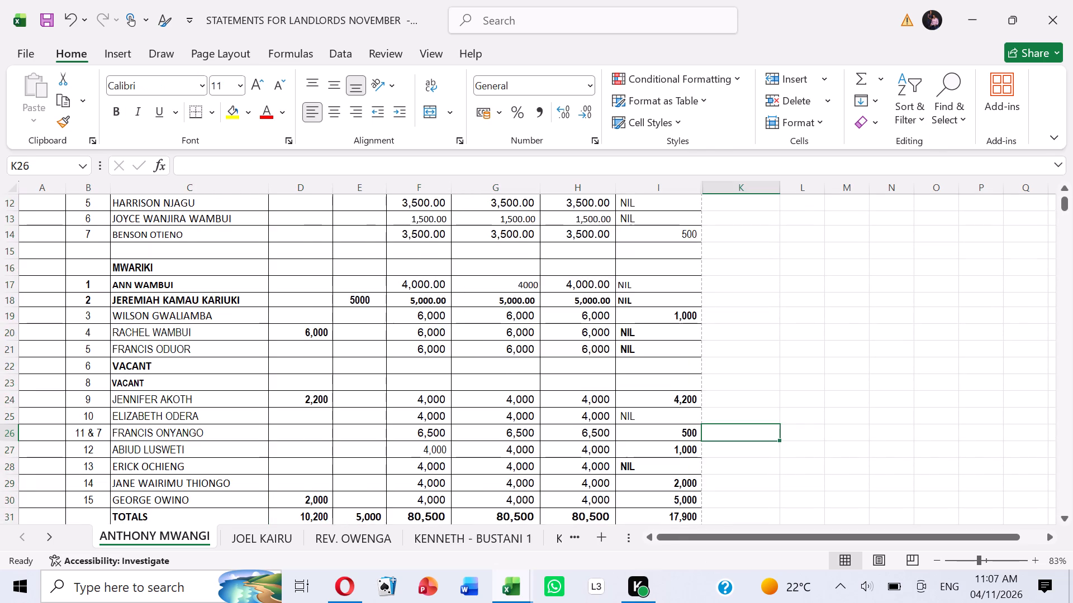
Review the statement's tenant rows, recalculated totals, deductions, net pay and signature lines.
scroll(744, 424, "down", 5)
scroll(597, 314, "down", 3)
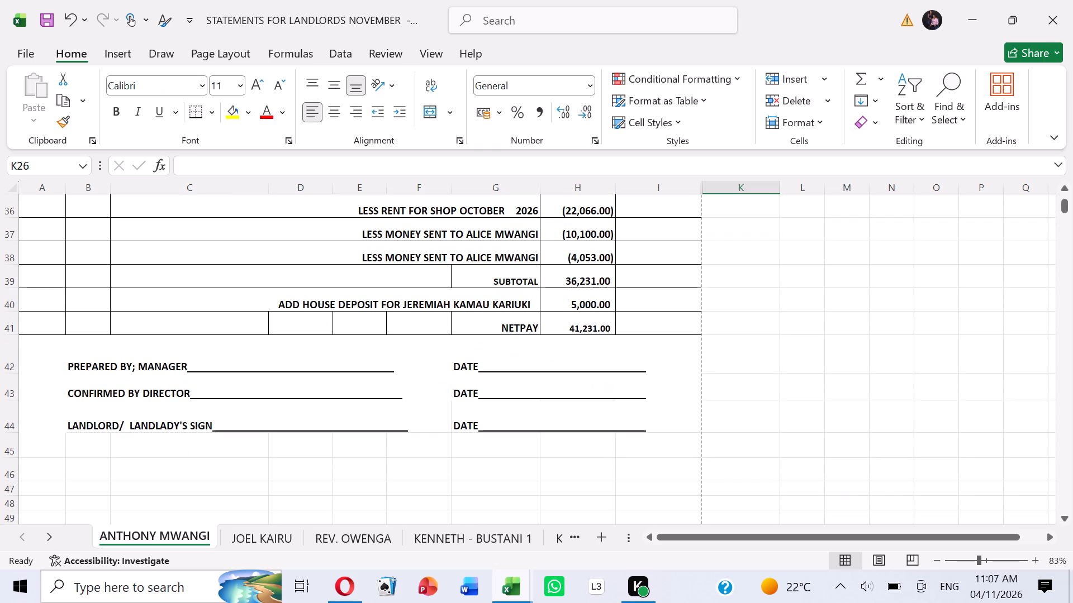
scroll(258, 465, "down", 1)
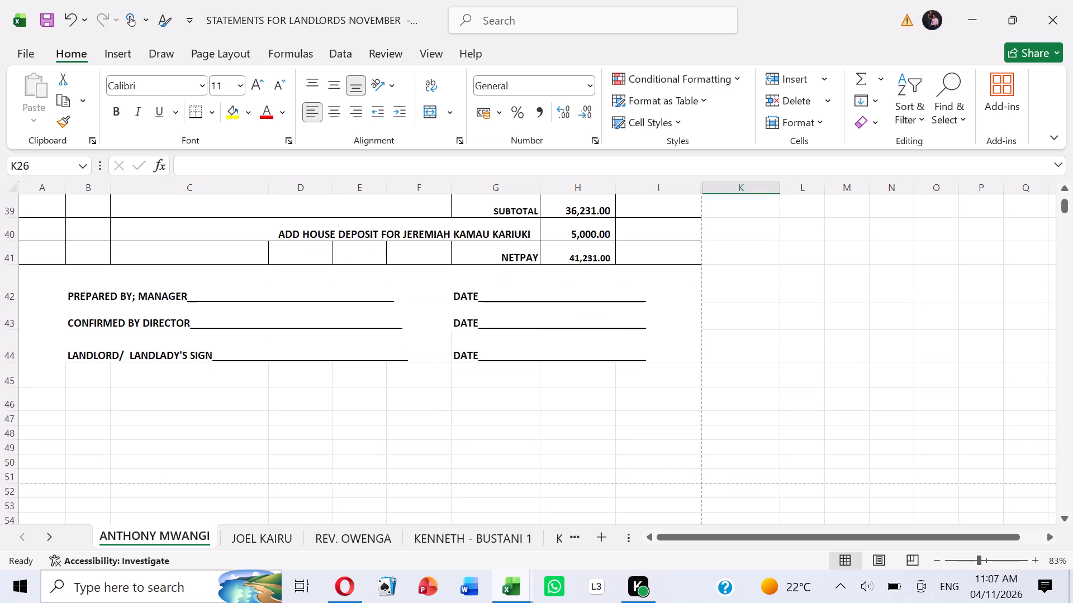
scroll(272, 391, "up", 6)
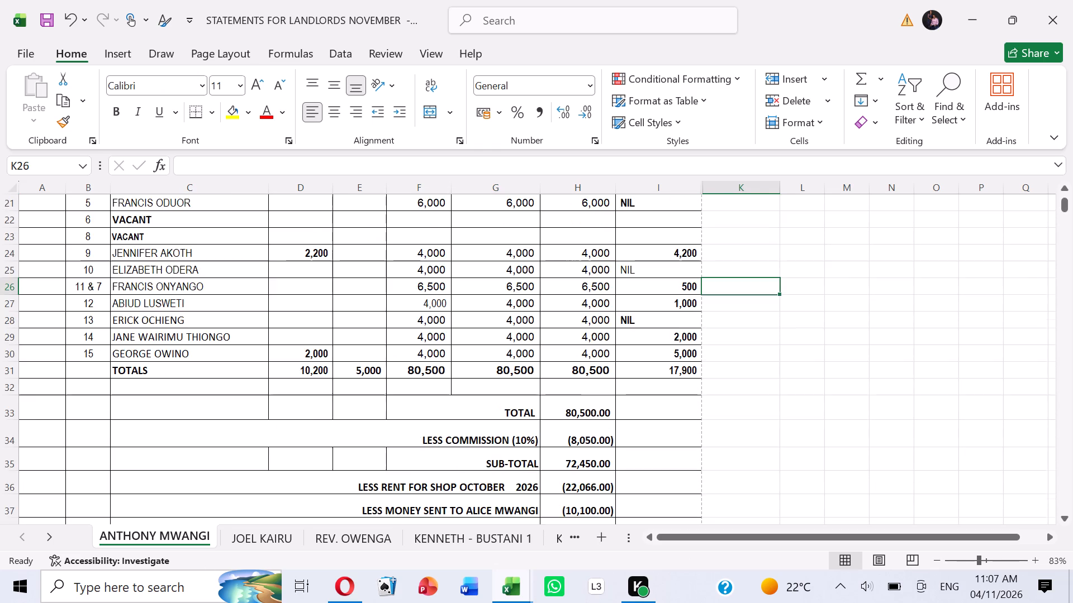
scroll(272, 391, "up", 4)
scroll(272, 391, "down", 1)
scroll(272, 391, "up", 5)
scroll(273, 391, "down", 5)
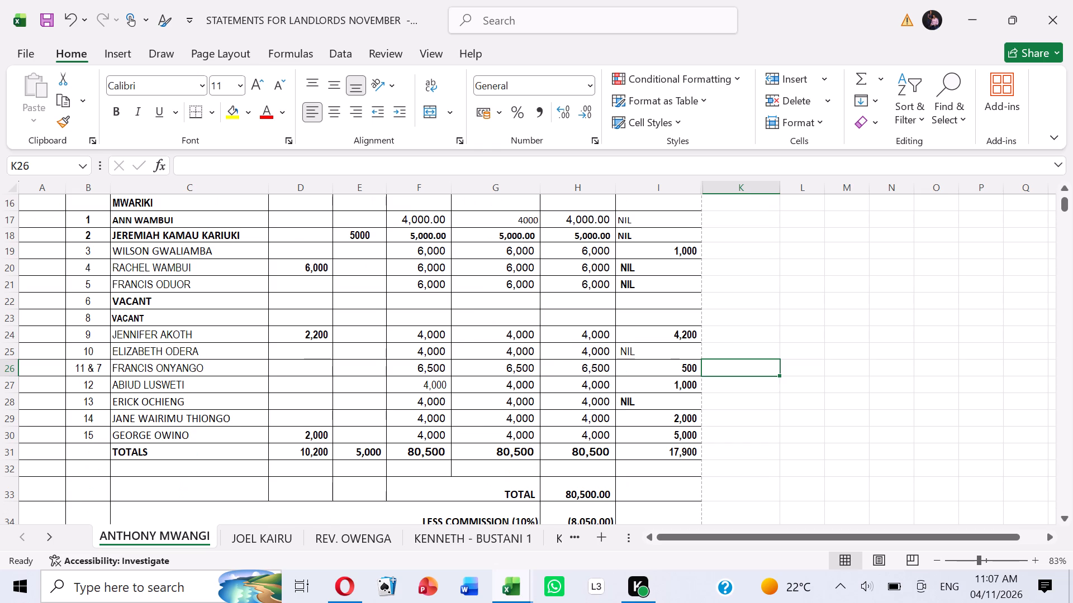
Save the landlord statements workbook.
left_click(42, 22)
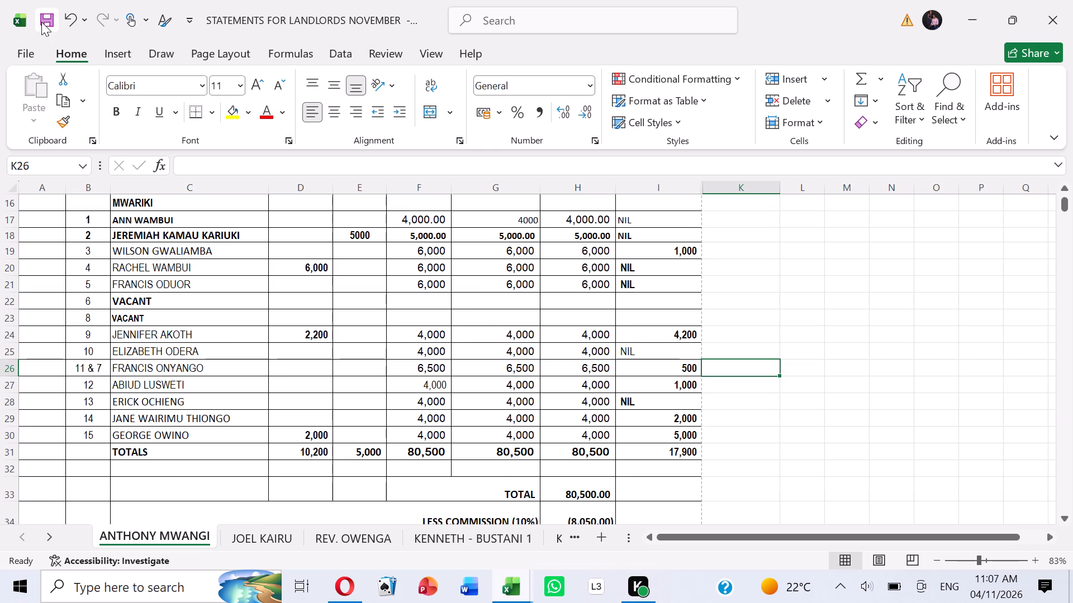
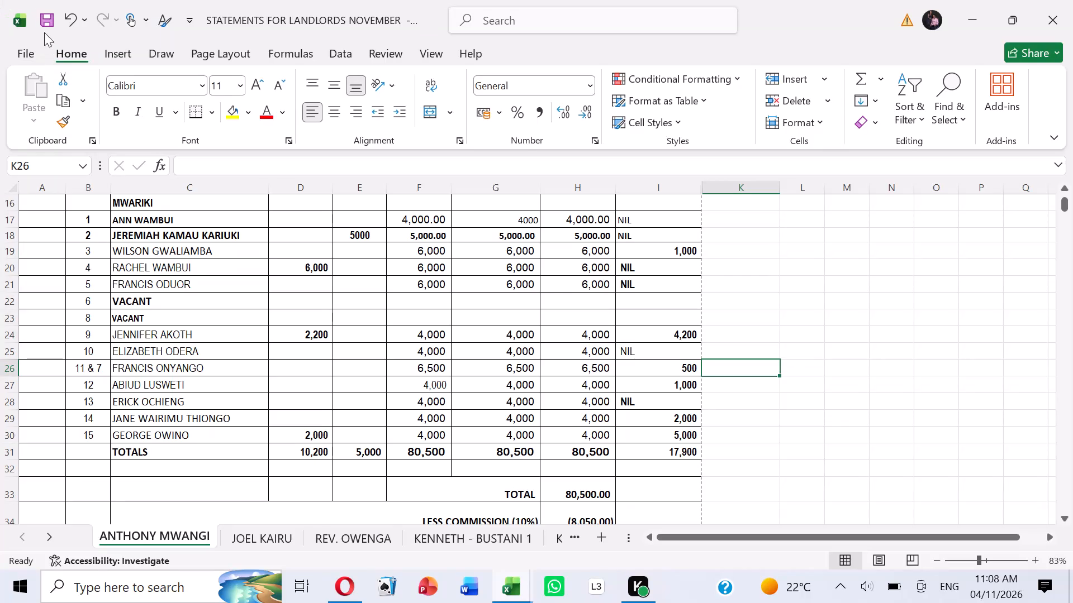
Check the statement's Mwariki totals, deductions and net pay rows, saving the workbook.
left_click(45, 18)
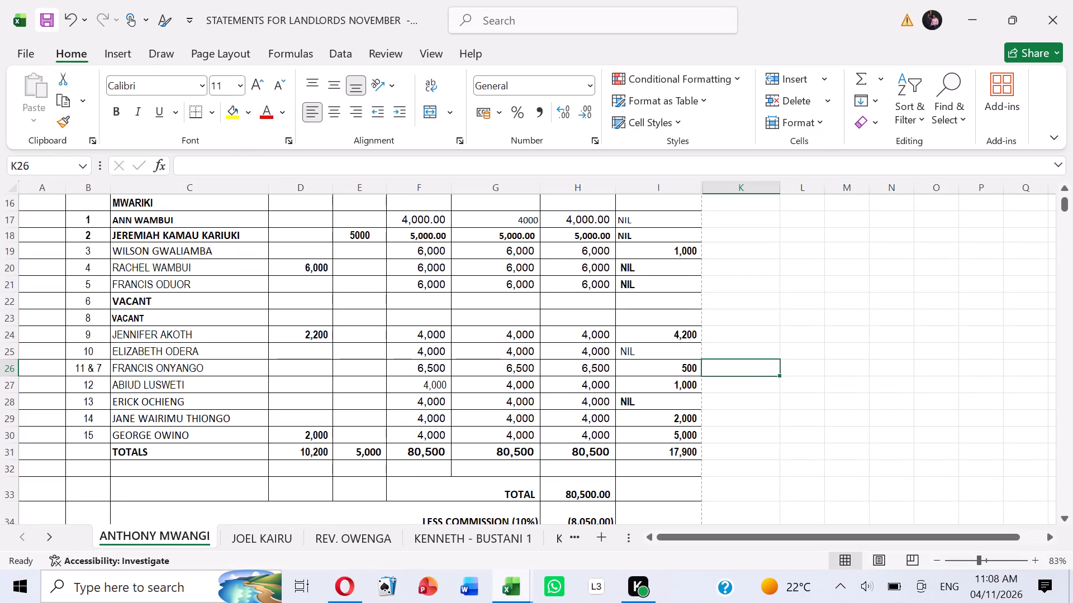
scroll(447, 485, "up", 2)
scroll(447, 485, "down", 4)
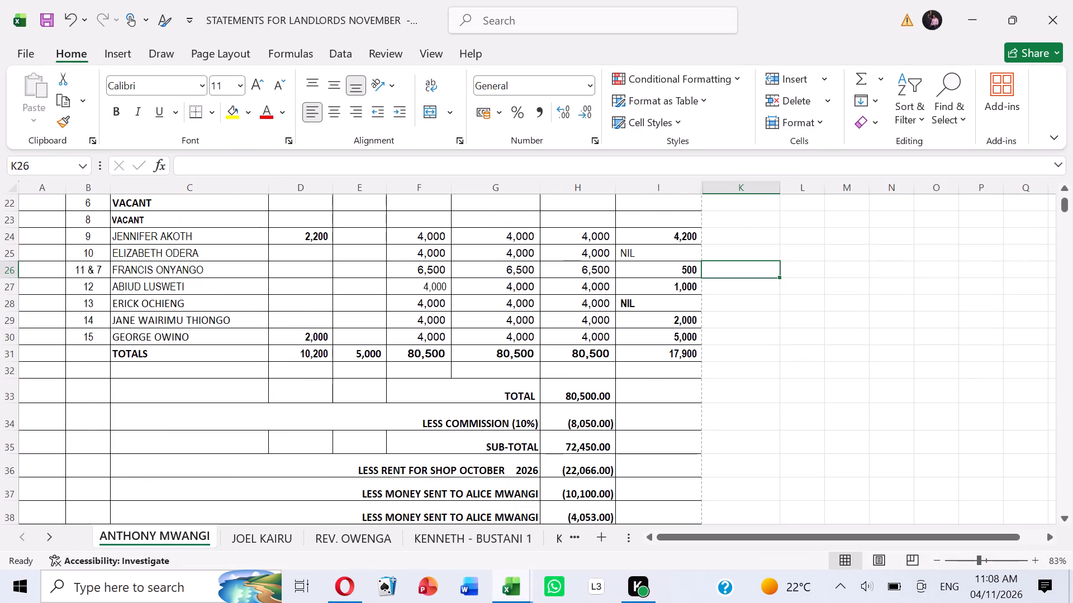
scroll(493, 537, "down", 3)
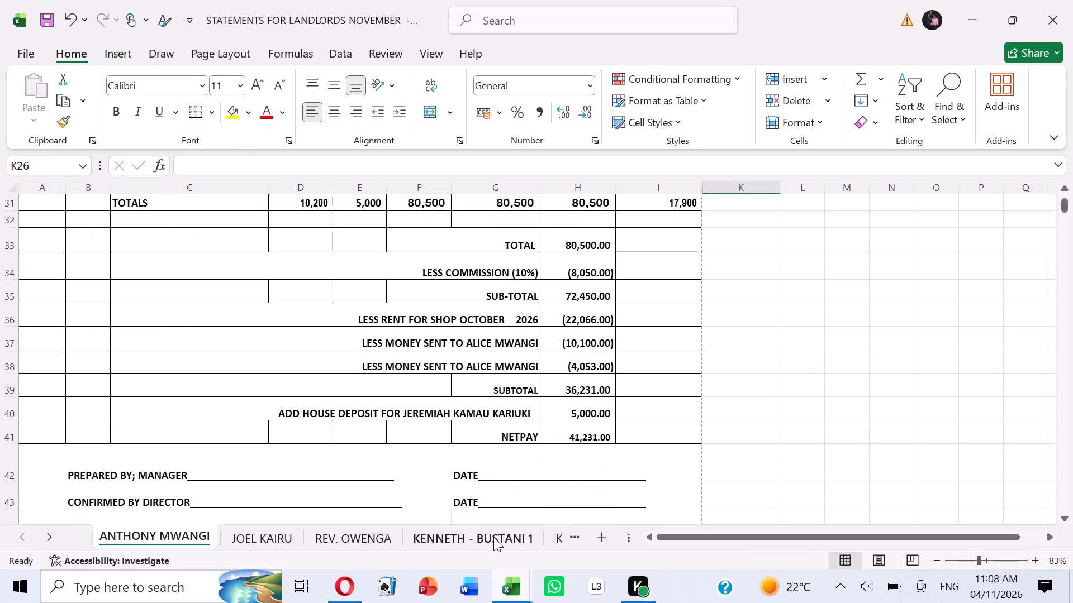
left_click(44, 20)
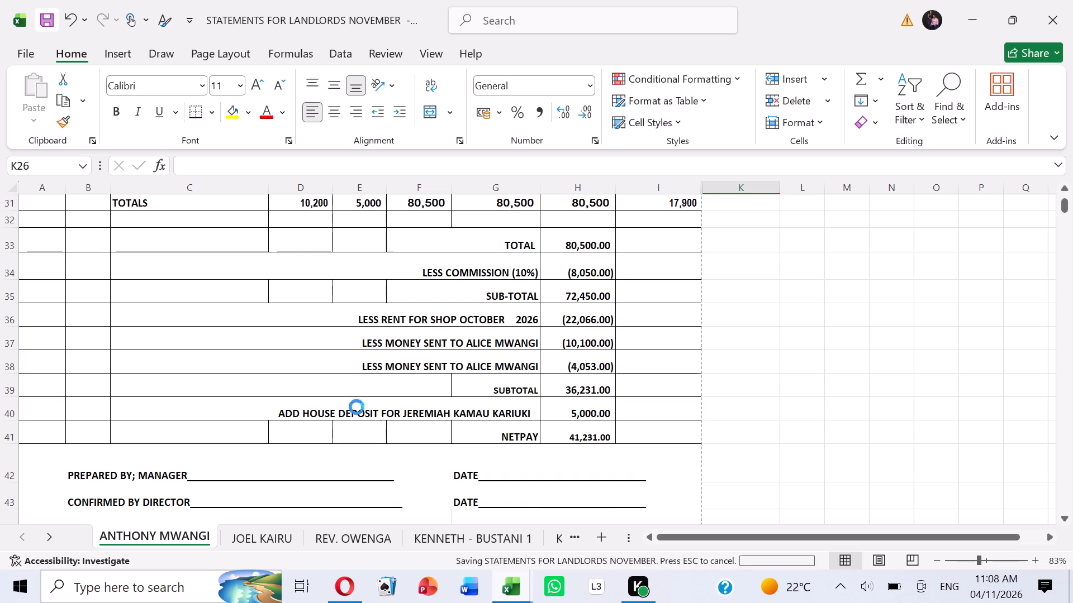
Recheck the statement from the net pay section back up to the letterhead and save the workbook.
scroll(348, 420, "down", 4)
scroll(348, 420, "up", 5)
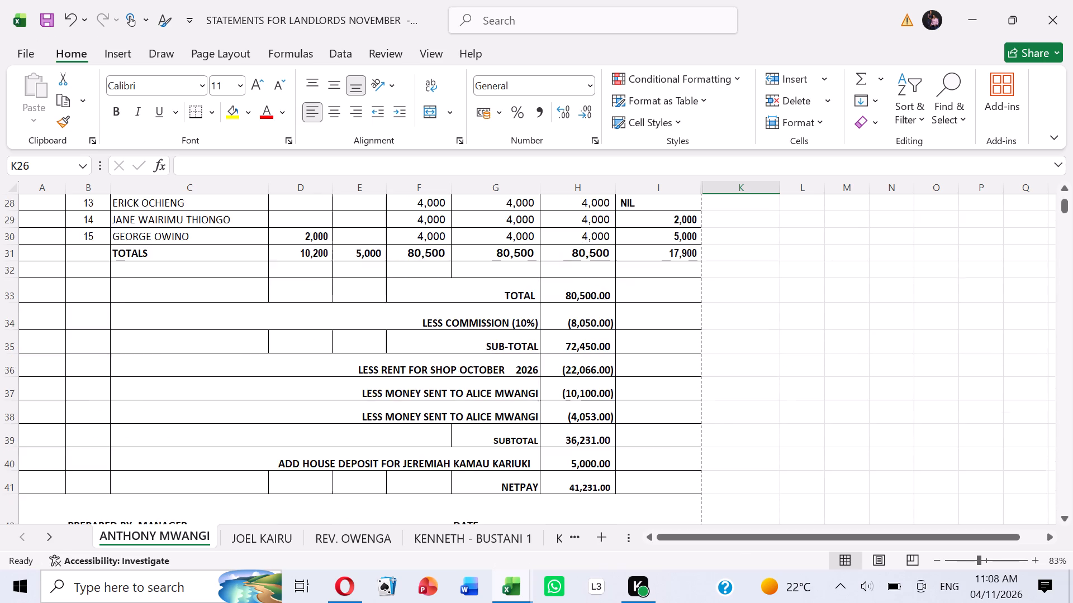
scroll(348, 420, "up", 14)
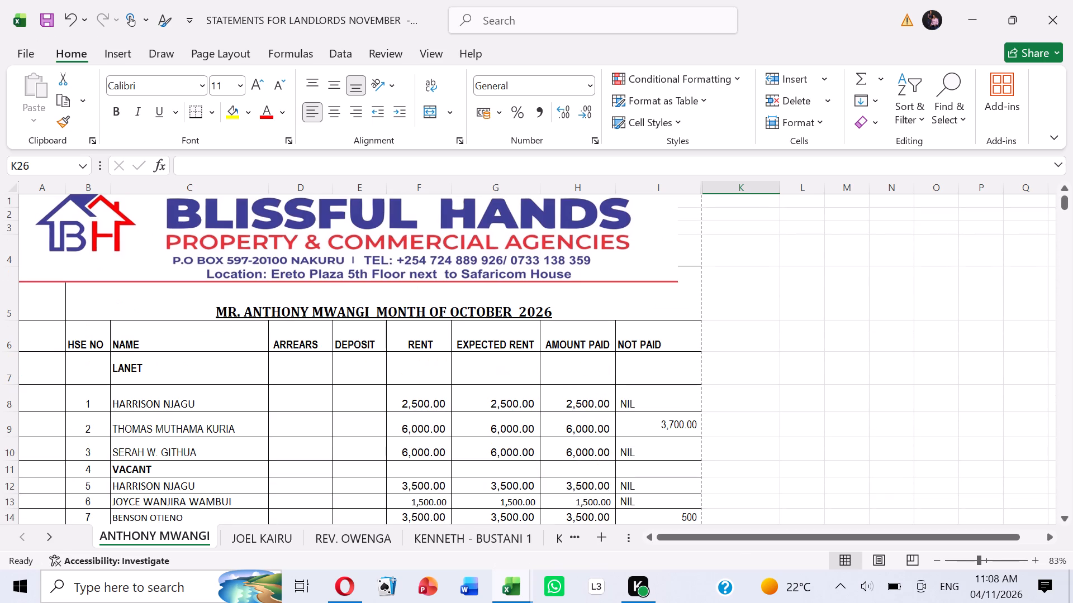
left_click(45, 22)
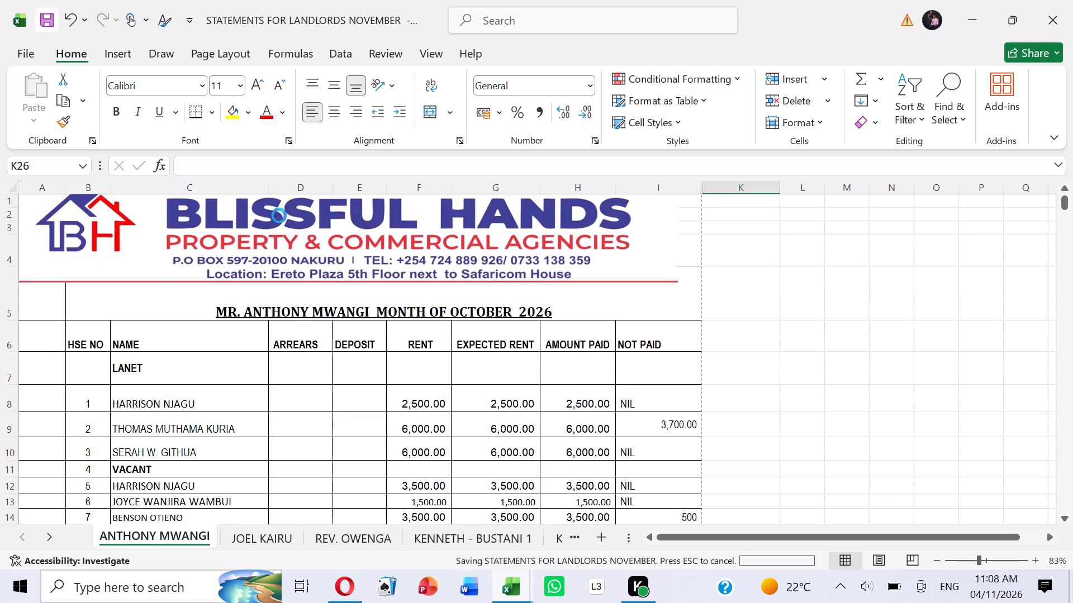
Go through the statement from the Lanet tenants down to the signature lines and save the workbook.
scroll(458, 417, "down", 5)
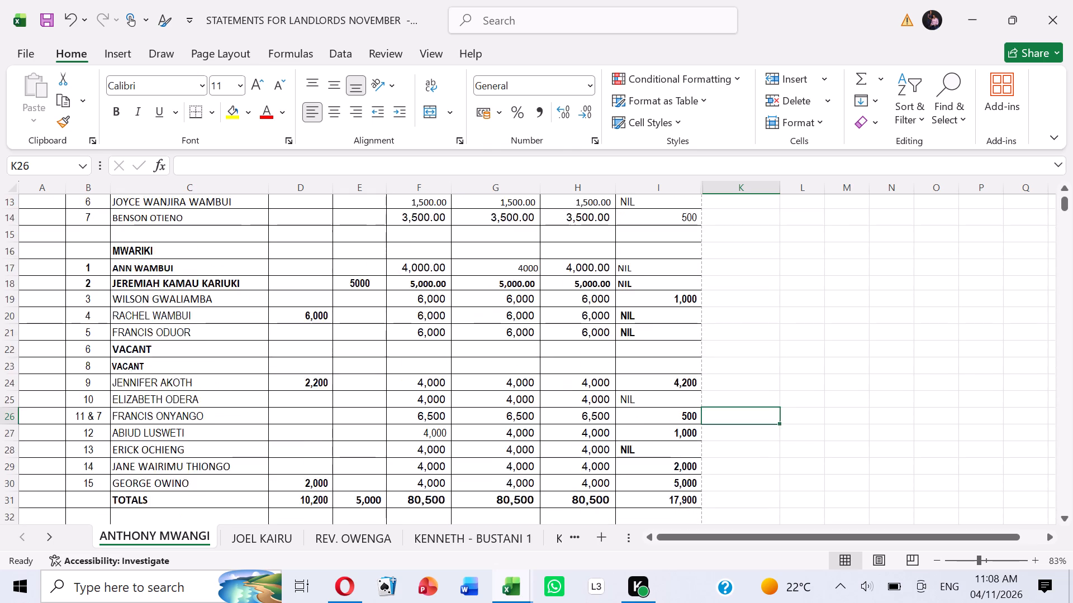
scroll(456, 424, "down", 7)
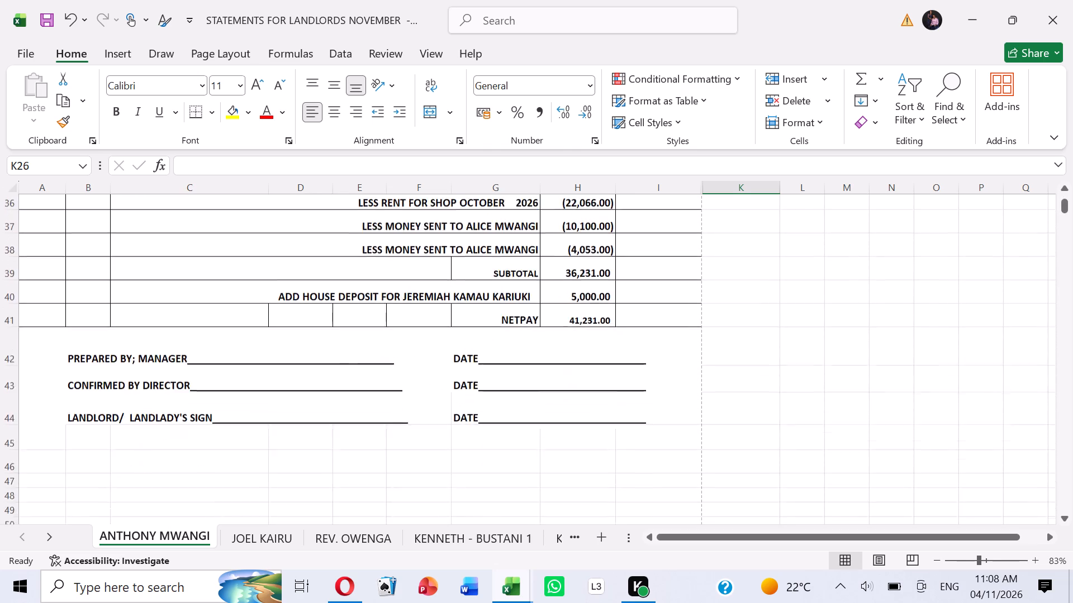
scroll(456, 425, "up", 1)
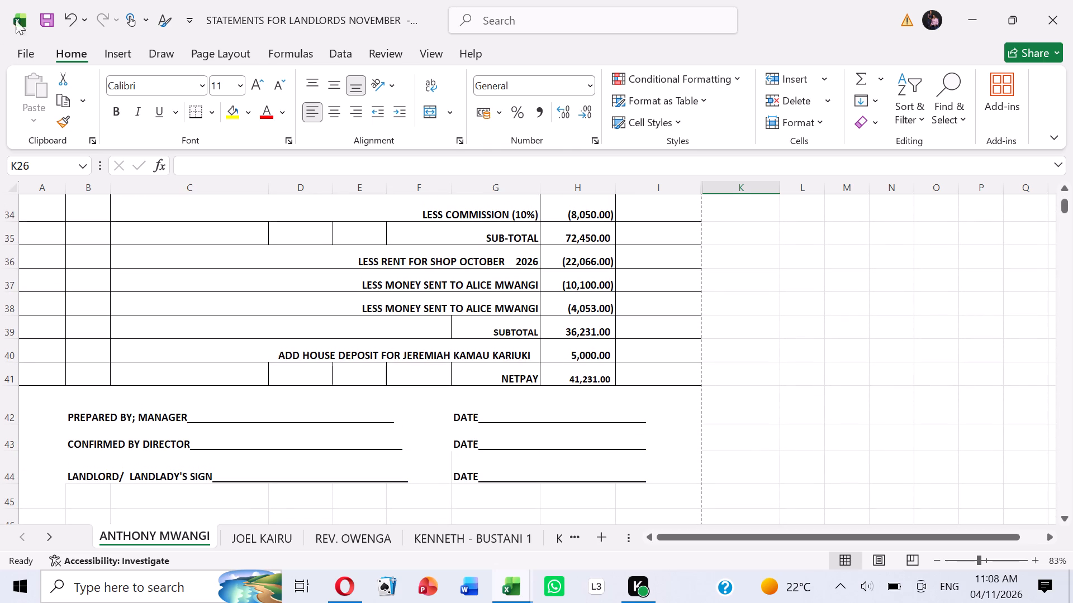
left_click(49, 23)
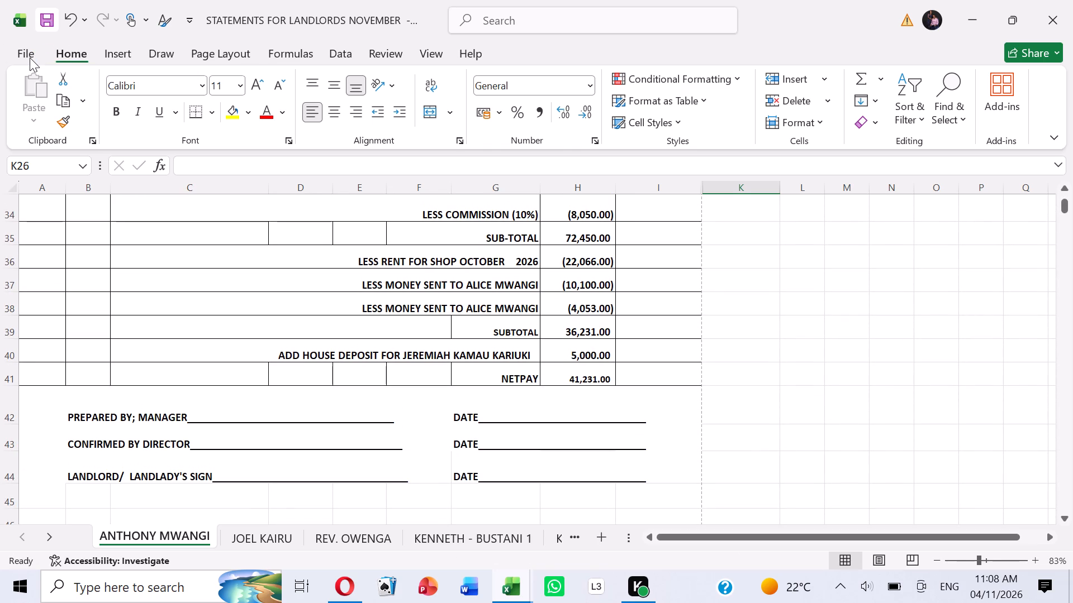
Set the print range to pages 1 to 1, check the L3150 Series printer properties, and return to the sheet without printing.
left_click(28, 53)
left_click(34, 338)
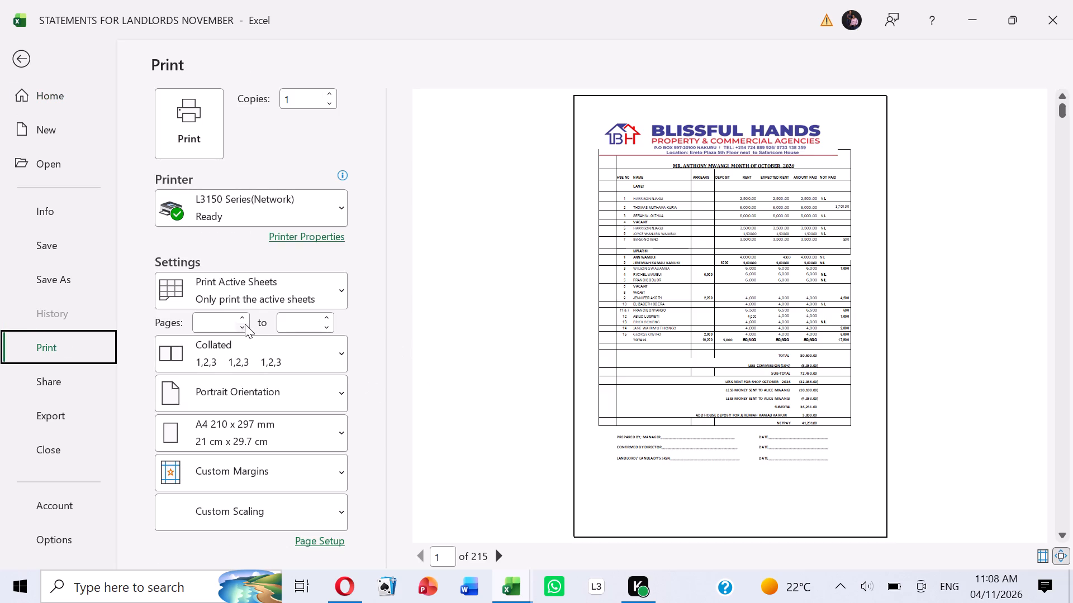
left_click(245, 324)
left_click(325, 322)
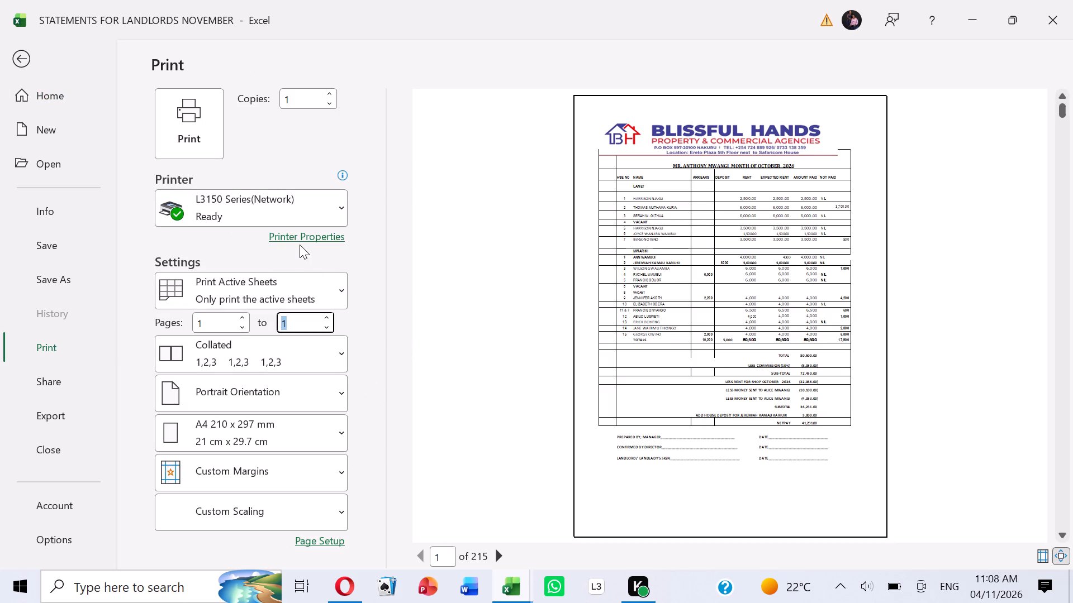
left_click(297, 237)
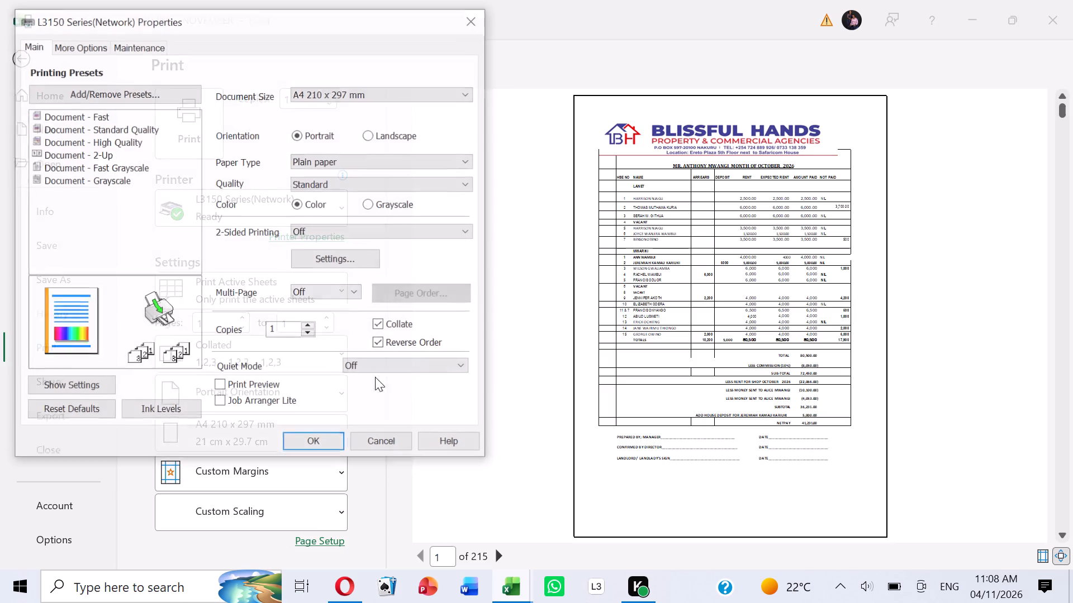
left_click(322, 443)
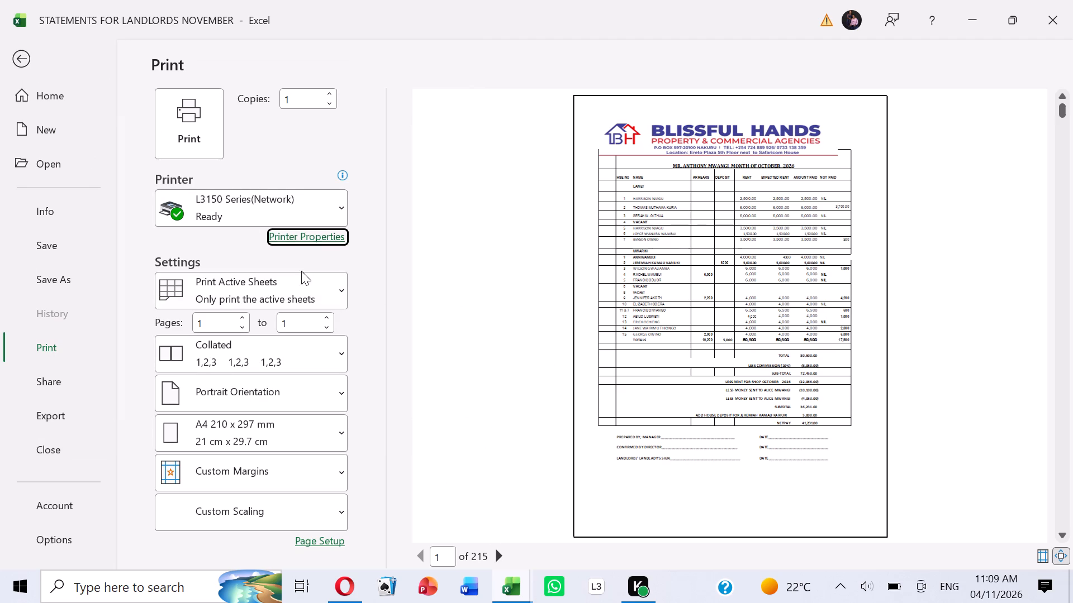
left_click(25, 54)
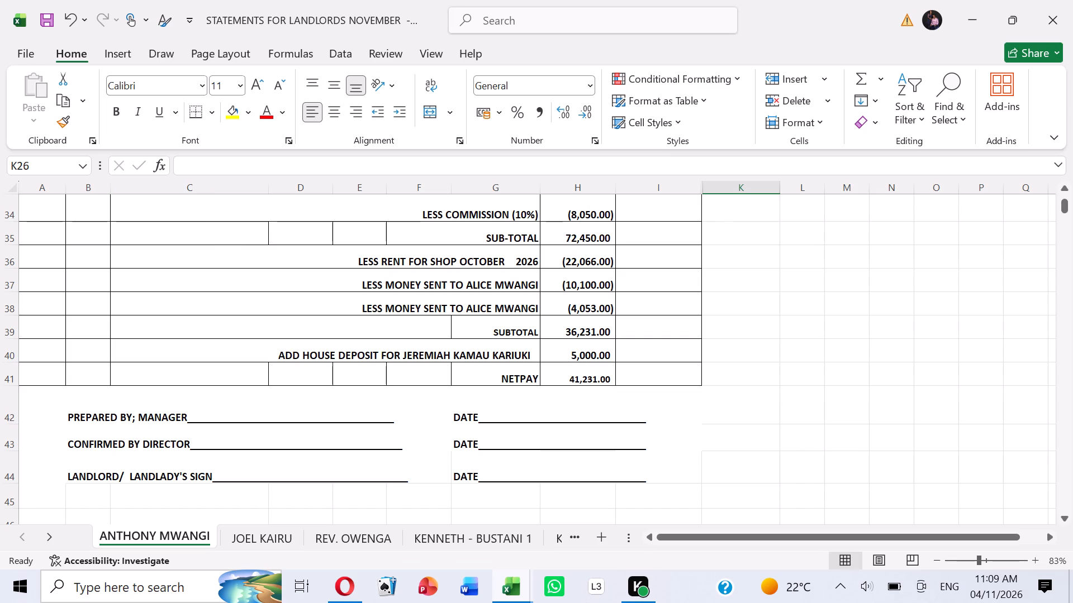
Make row 42, the PREPARED BY; MANAGER signature row, slightly taller and save the workbook.
left_click_drag(15, 420, 21, 430)
scroll(367, 411, "up", 4)
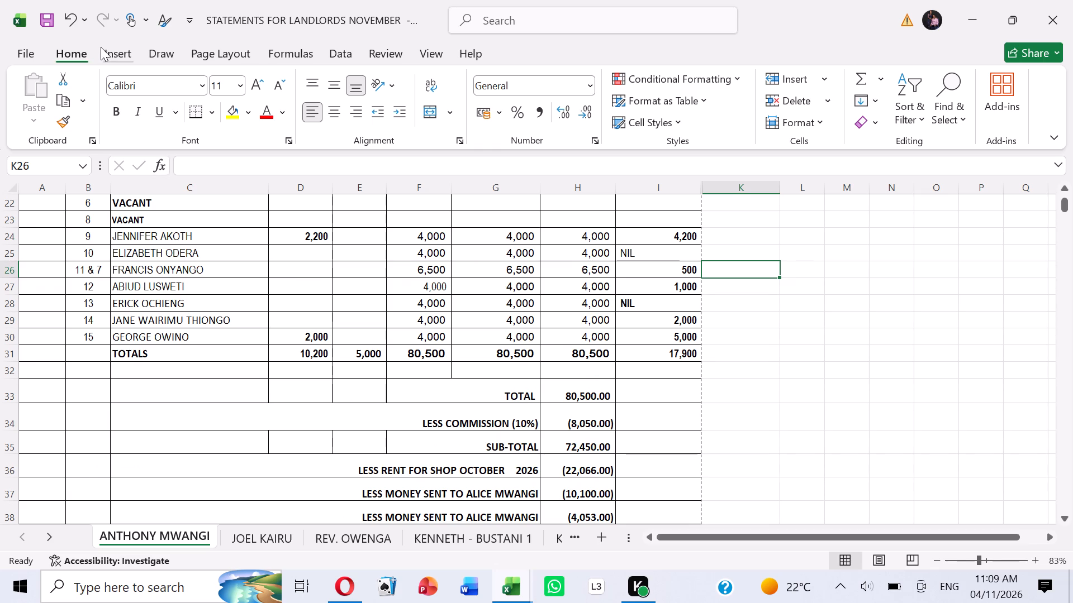
scroll(270, 301, "down", 2)
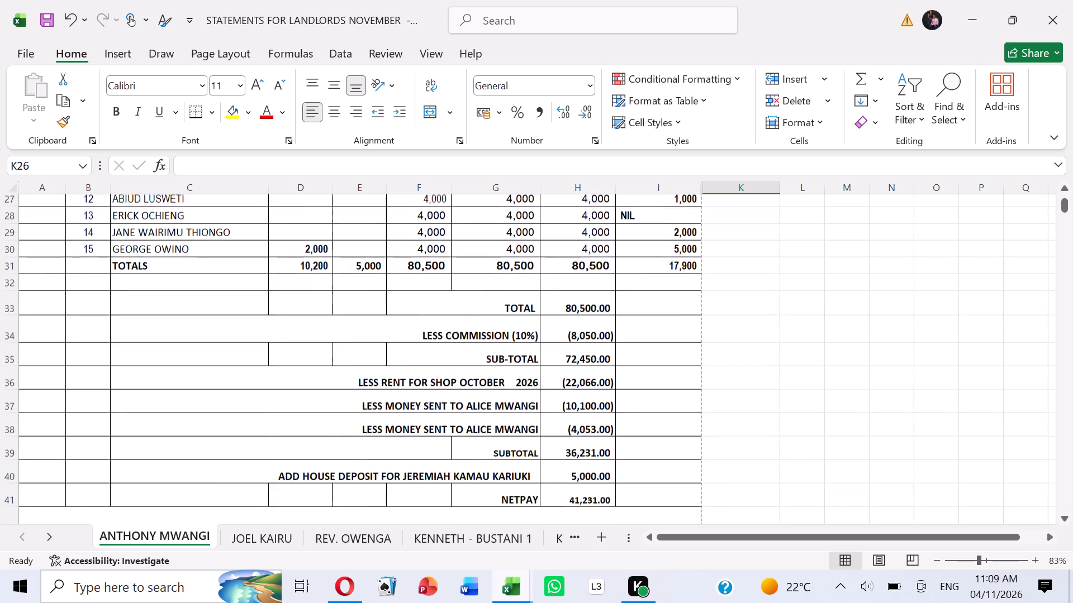
scroll(417, 491, "down", 3)
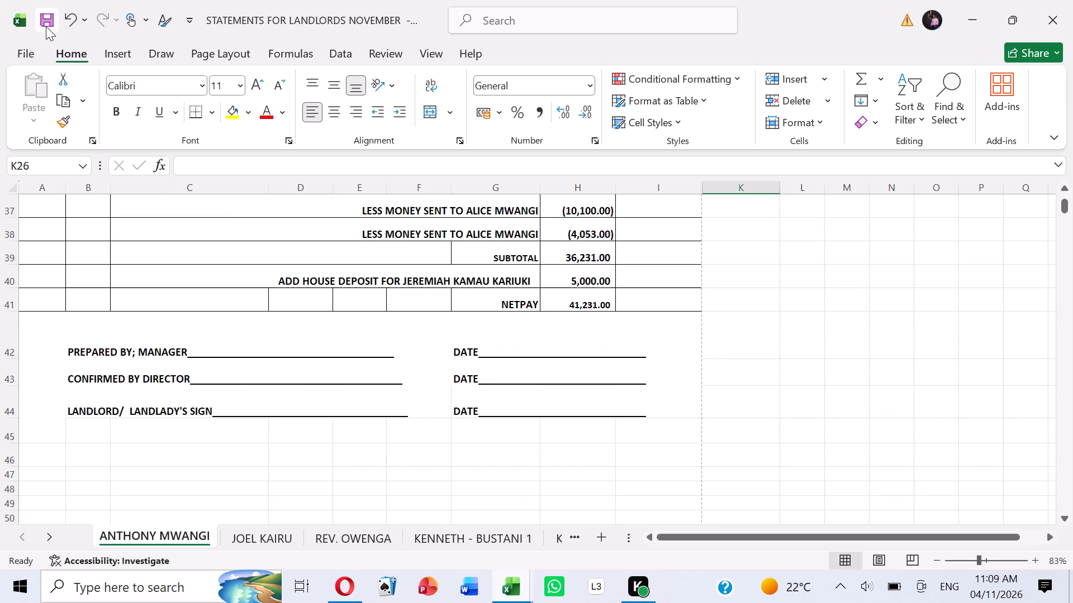
left_click(54, 13)
Print one copy of page 1 of the active statement sheet on the L3150 Series printer, keeping its A4 portrait, standard-quality colour properties.
left_click(30, 51)
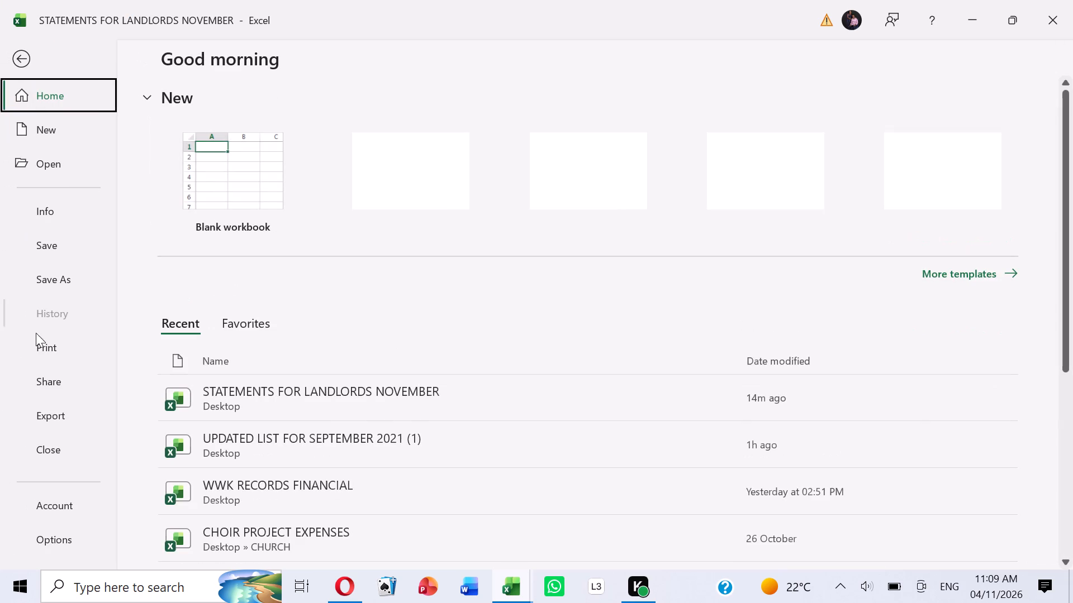
left_click(45, 351)
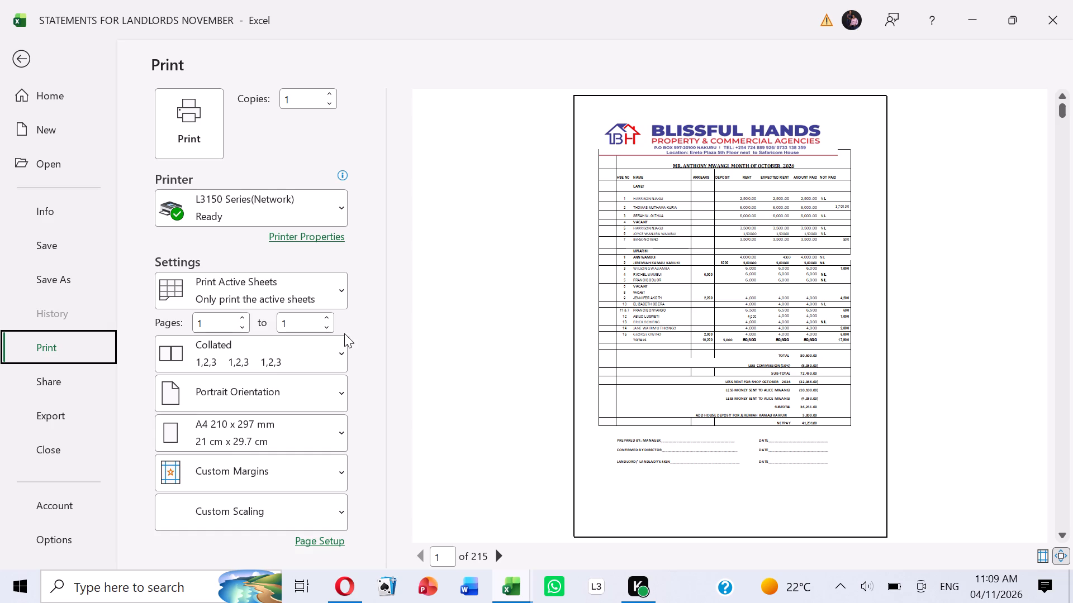
left_click(330, 236)
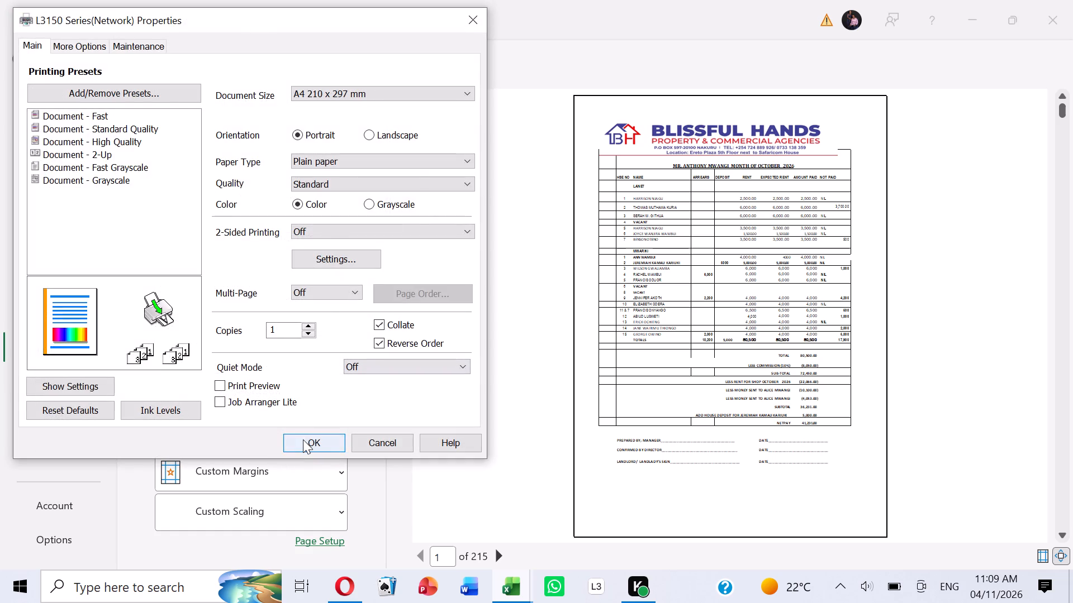
left_click(304, 439)
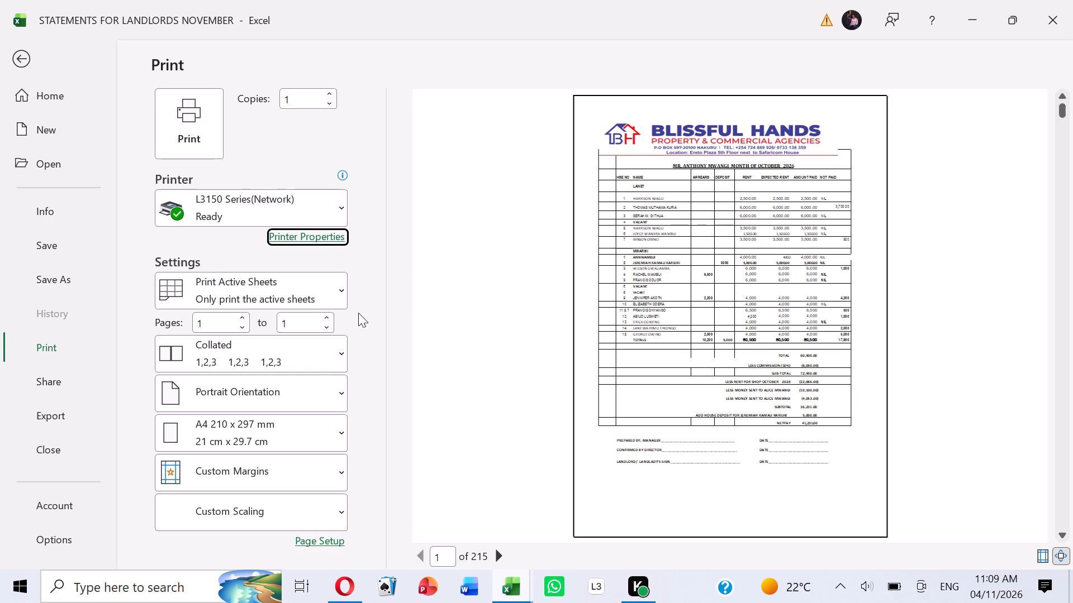
left_click(324, 229)
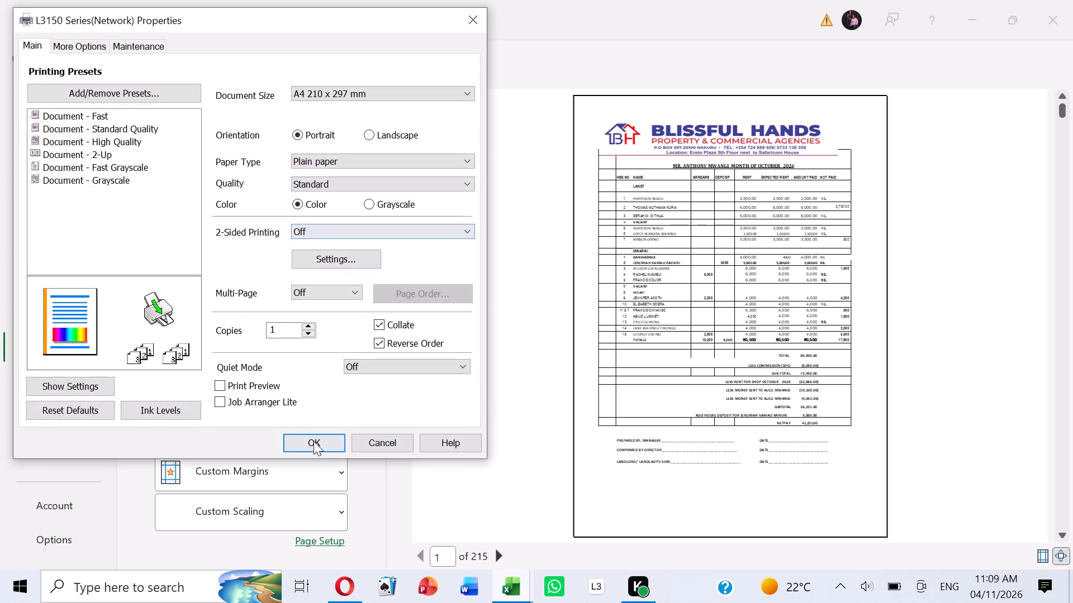
left_click(314, 441)
left_click(196, 137)
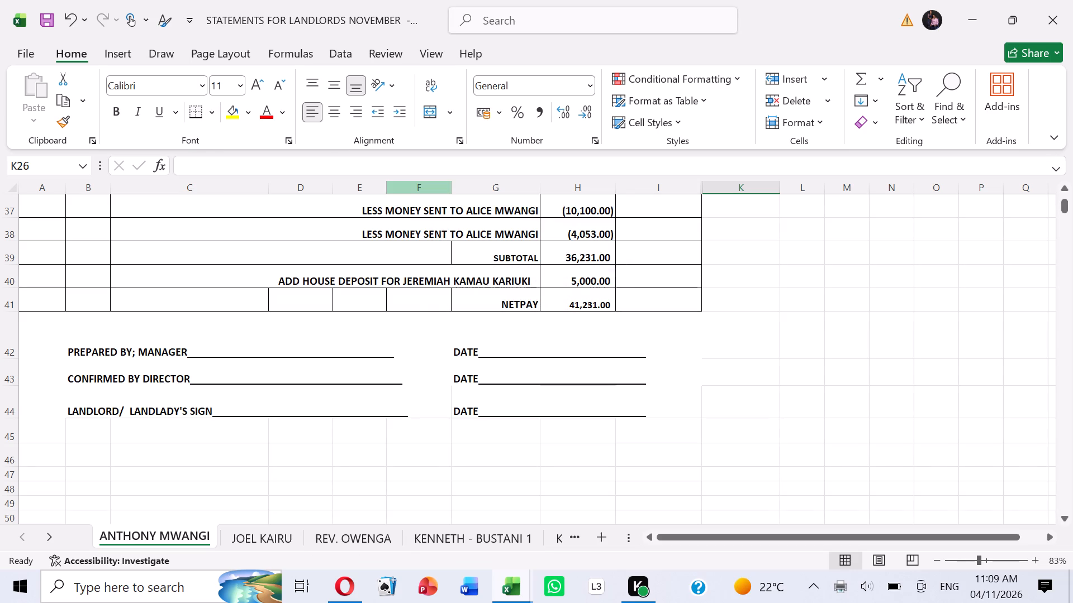
Look back over the statement from the signature lines up to its letterhead and heading.
scroll(659, 399, "up", 12)
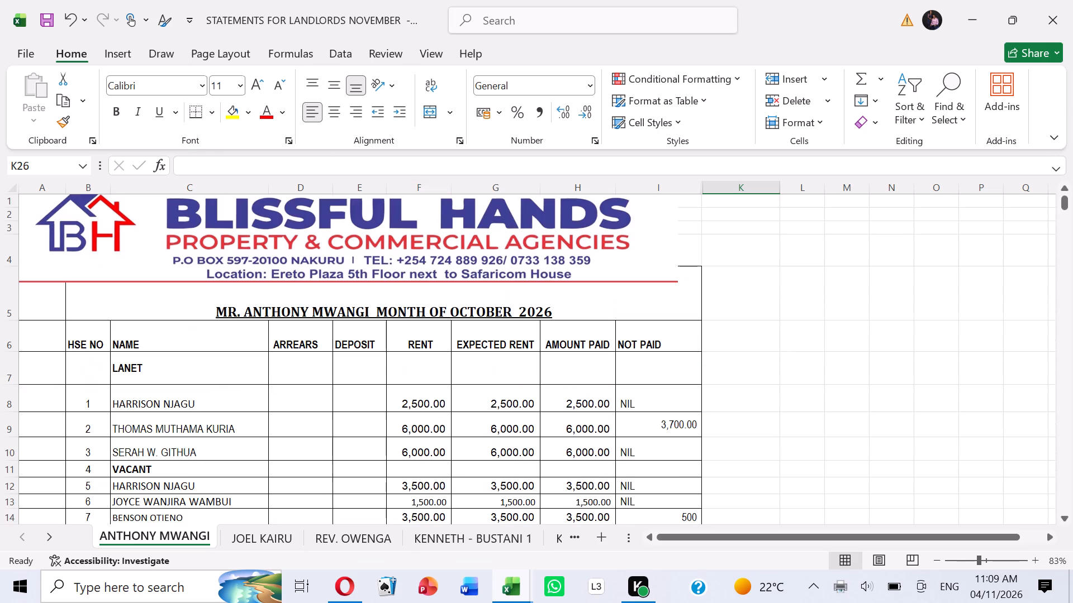
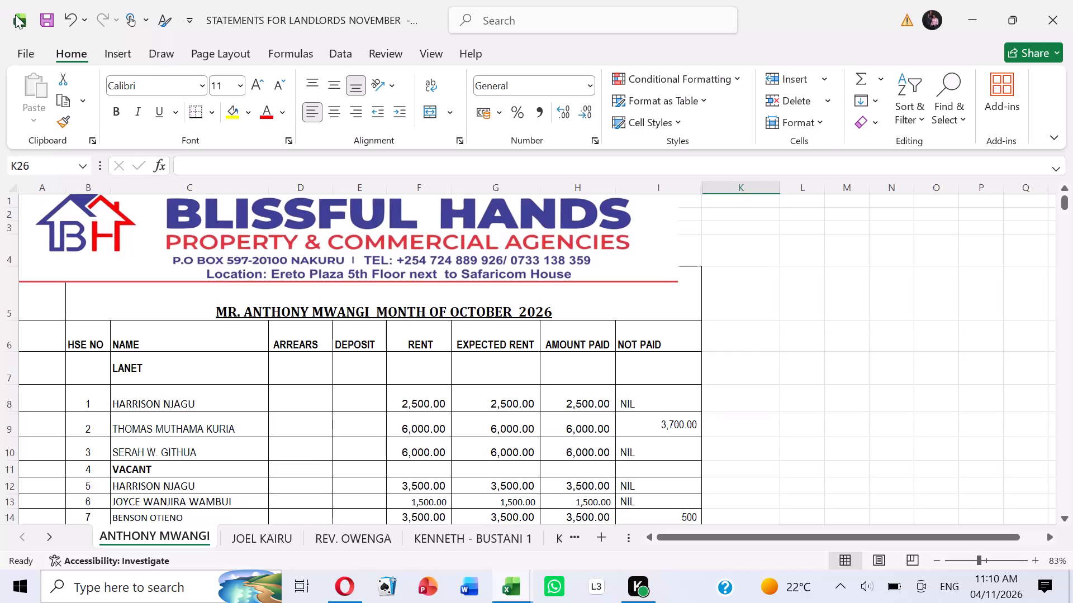
Save the November landlord statements workbook.
left_click(46, 21)
Look over the Lanet and Mwariki statement from its tenant rows down to the director and landlord signature lines.
scroll(301, 365, "down", 6)
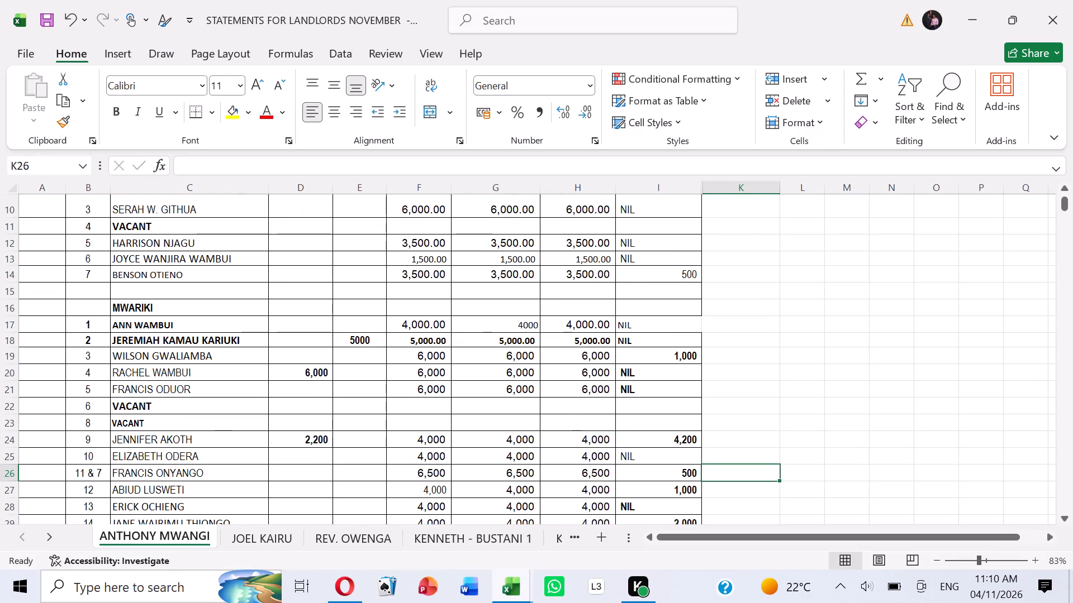
scroll(305, 375, "down", 2)
scroll(306, 376, "up", 1)
scroll(307, 377, "down", 7)
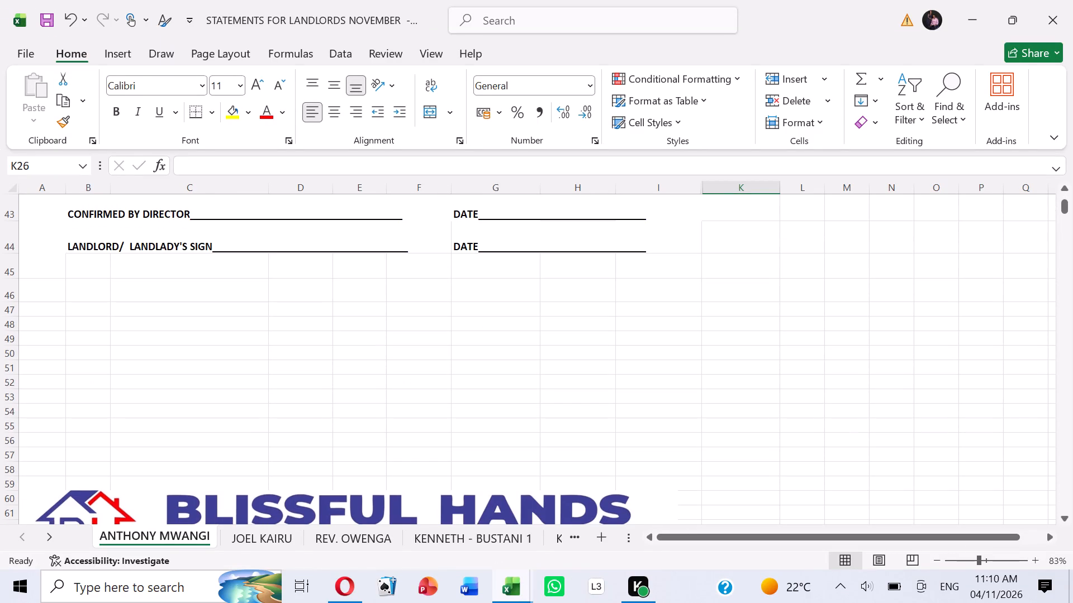
Open the Kanu Street landlord's sheet, check its tenant rows and totals with cell D23 selected, and save the workbook.
left_click(266, 537)
left_click(266, 462)
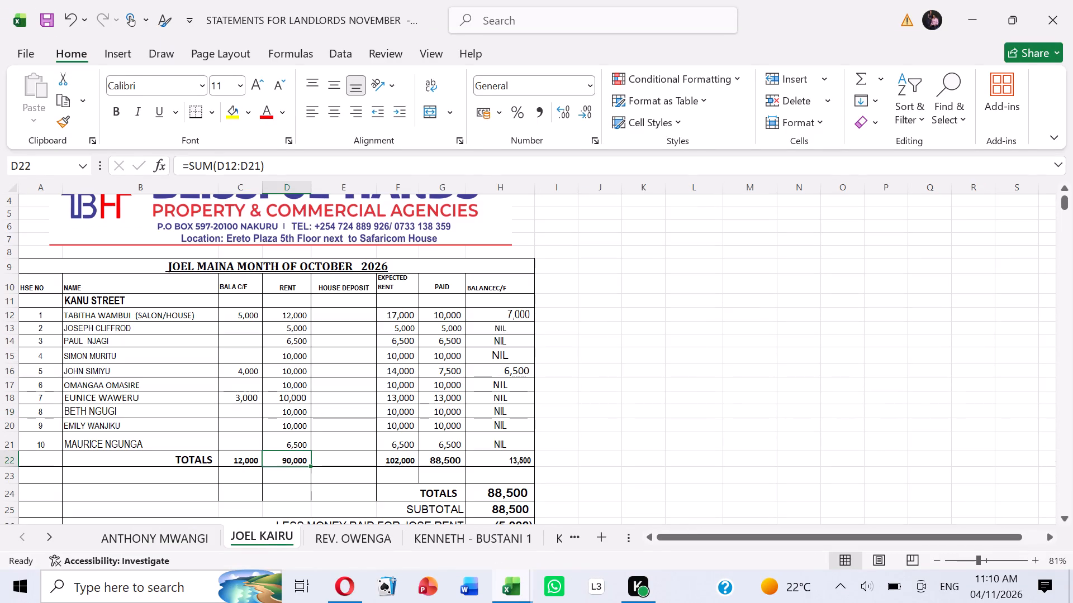
left_click(282, 481)
scroll(283, 482, "down", 1)
scroll(283, 482, "up", 1)
scroll(283, 482, "down", 1)
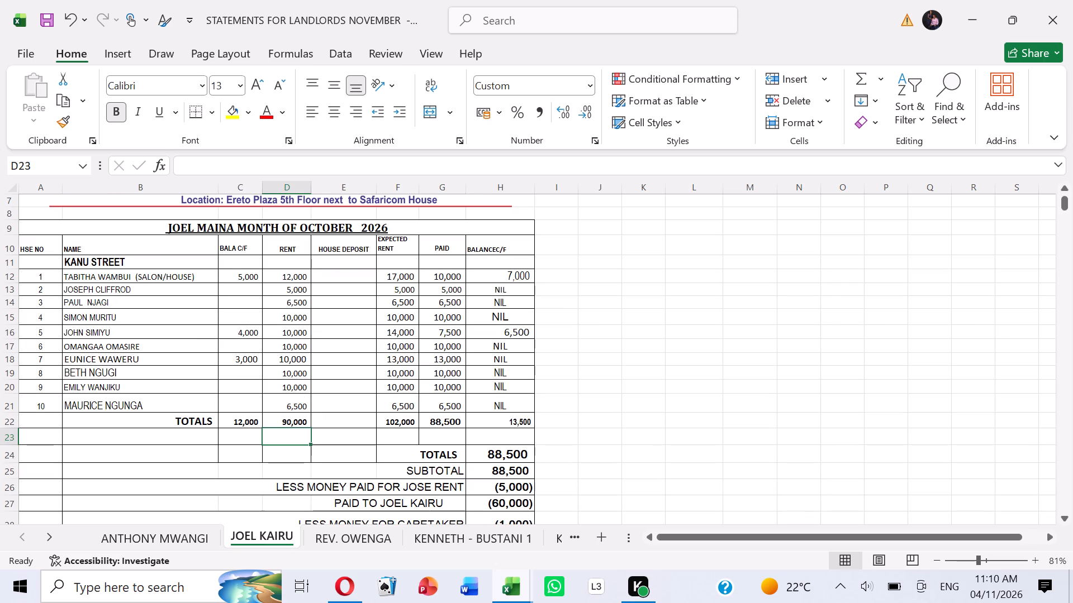
left_click(47, 18)
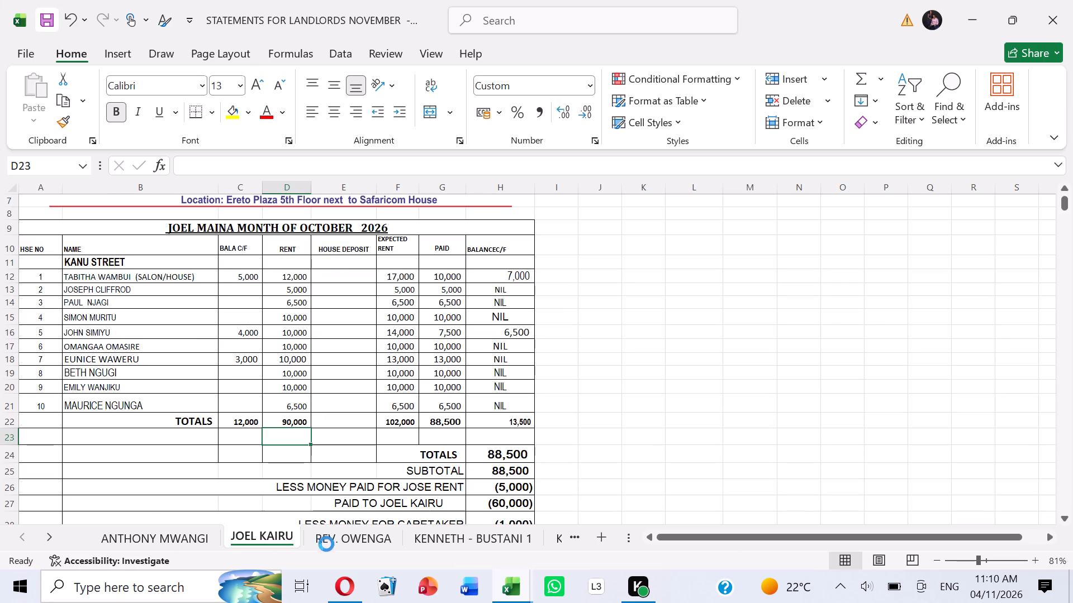
left_click(339, 541)
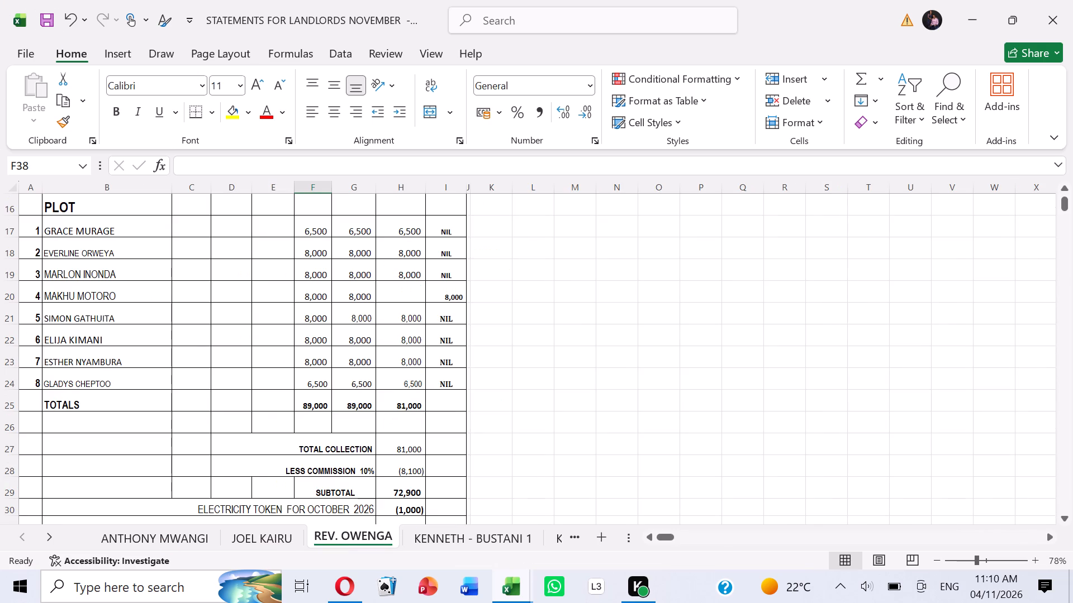
left_click(489, 415)
scroll(359, 458, "up", 2)
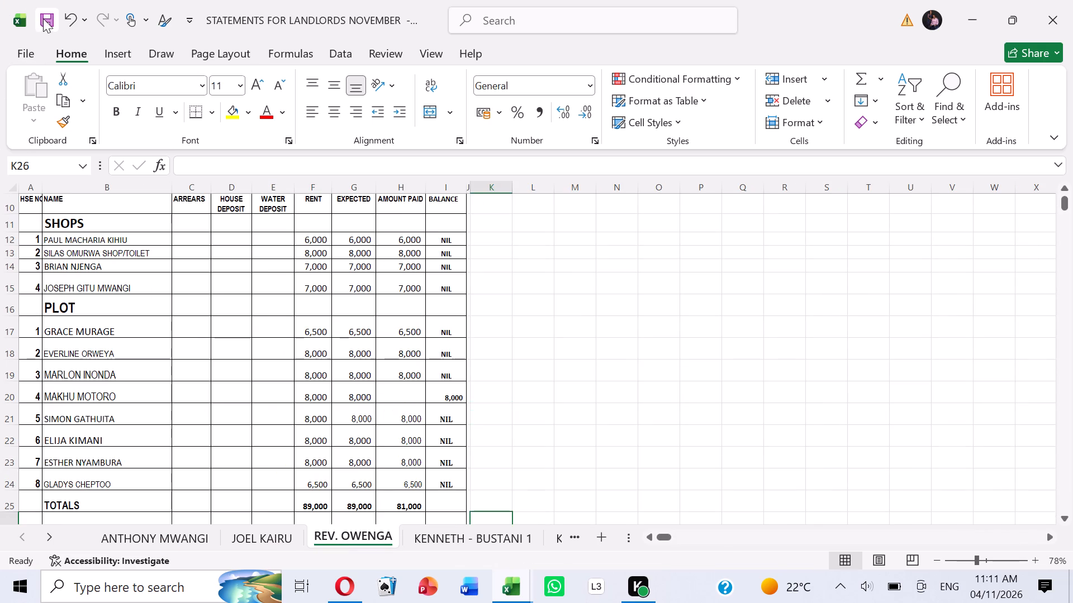
left_click(43, 18)
scroll(362, 478, "up", 3)
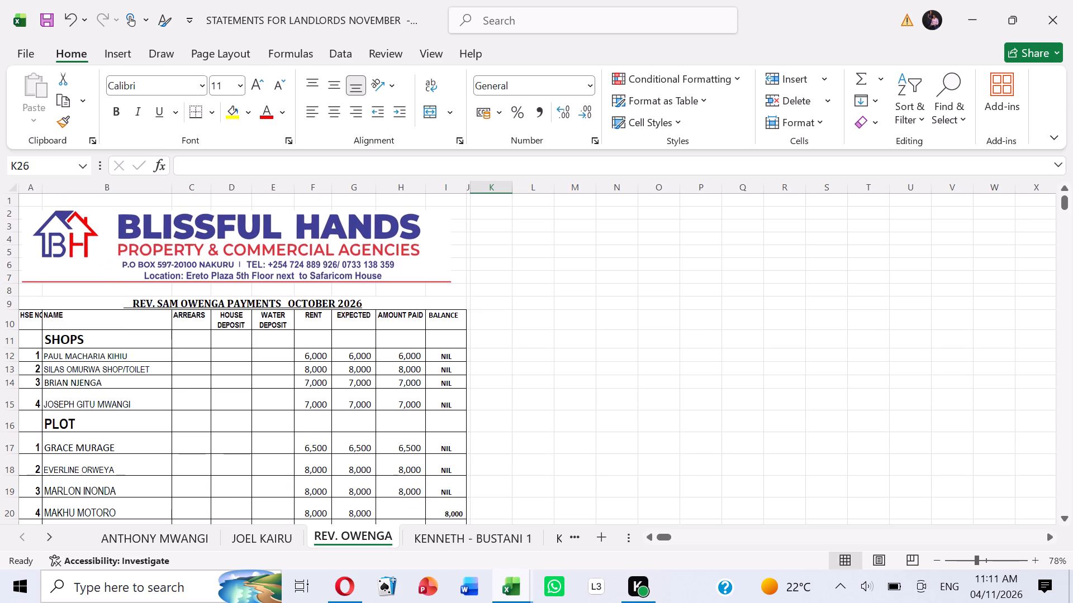